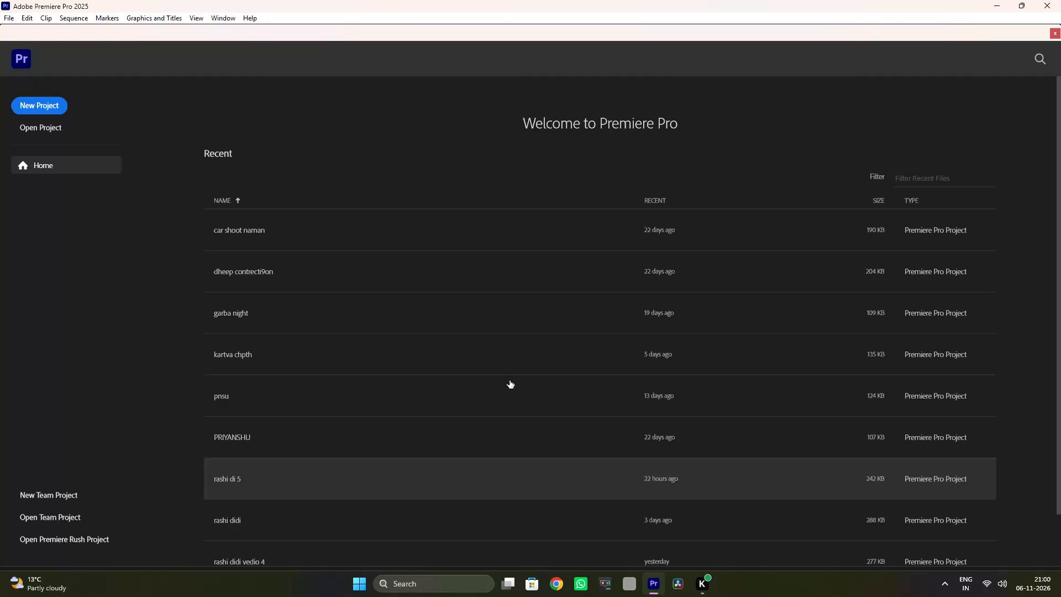
Create a new project named "hvjfn vnf jfjvfhj".
left_click(49, 99)
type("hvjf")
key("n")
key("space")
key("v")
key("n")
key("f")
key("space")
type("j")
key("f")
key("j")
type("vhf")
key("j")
left_click(575, 338)
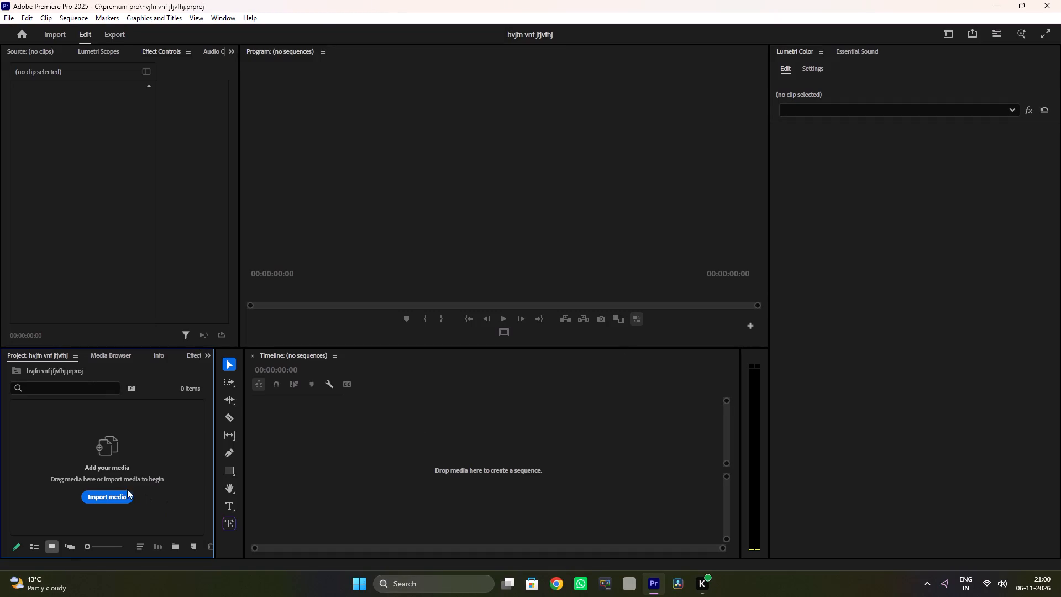
Start a media import and browse to the folder "New folder" inside dheepp on Local Disk (C:).
left_click(113, 491)
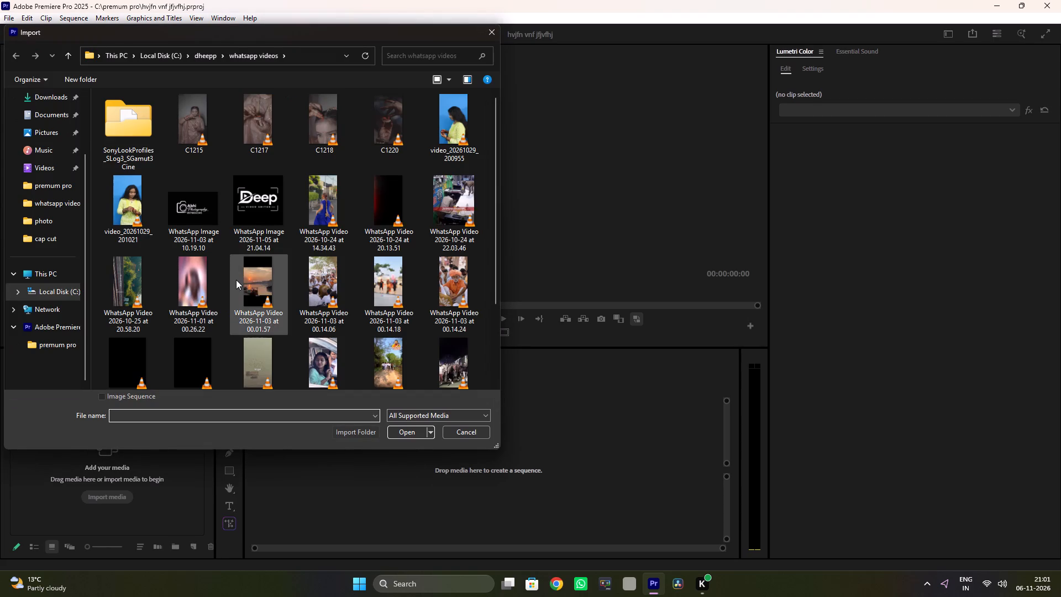
left_click(50, 275)
double_click(149, 128)
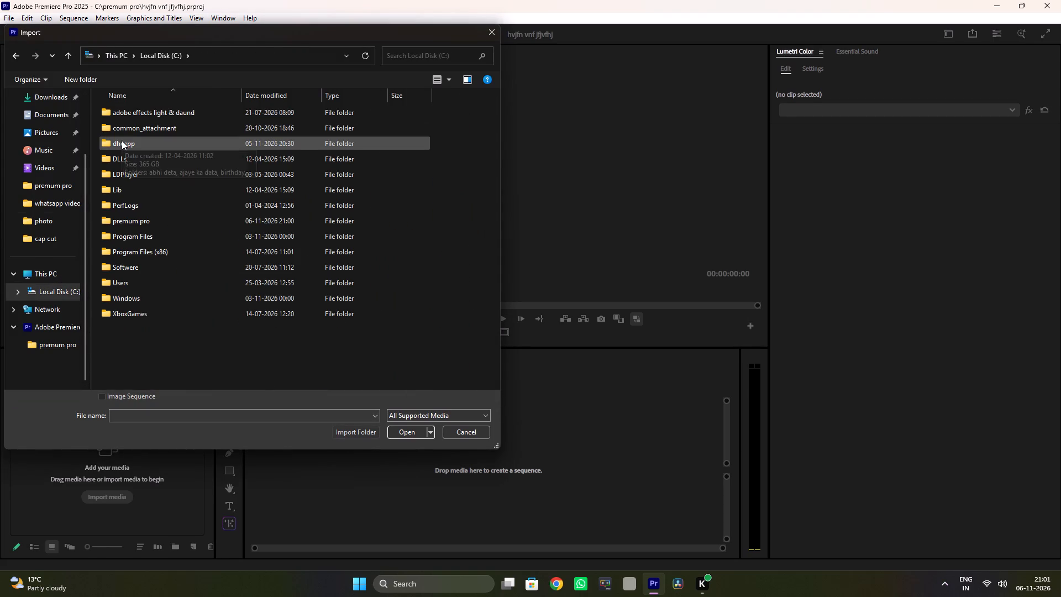
double_click(122, 140)
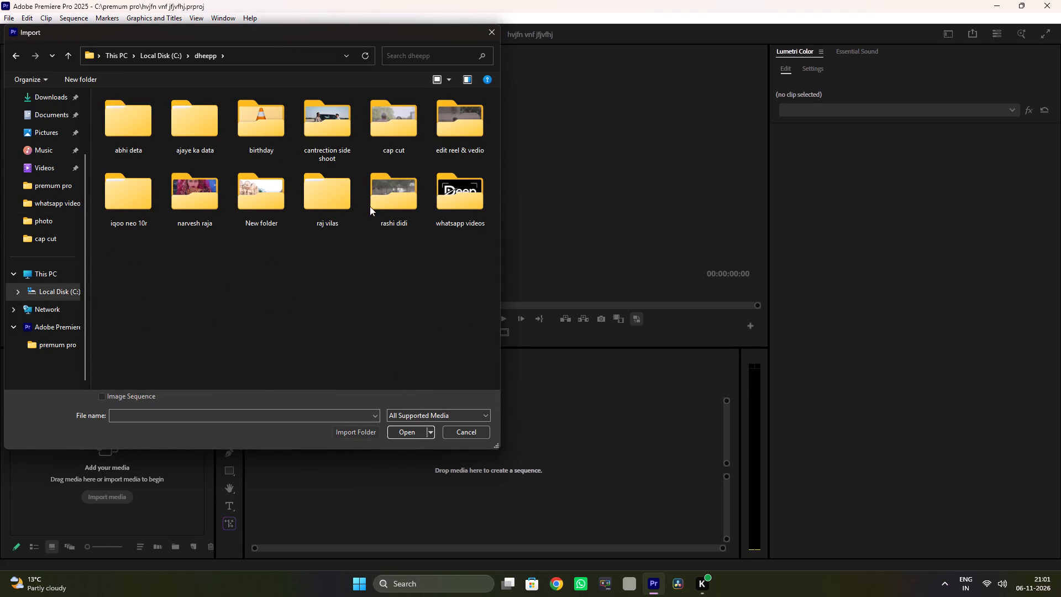
double_click(401, 206)
left_click_drag(401, 201, 406, 180)
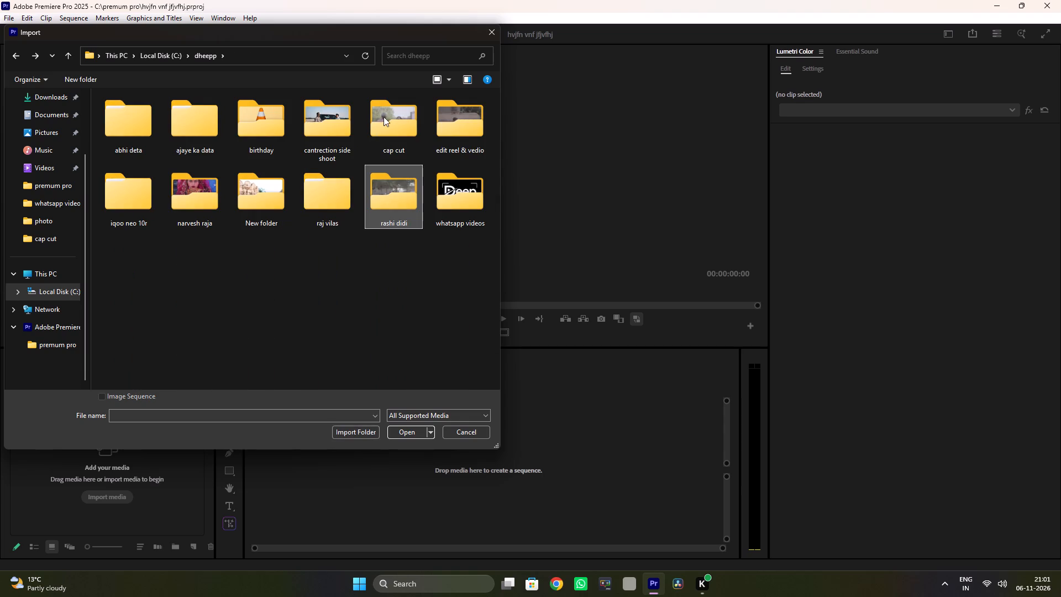
double_click(386, 116)
left_click(386, 116)
double_click(463, 116)
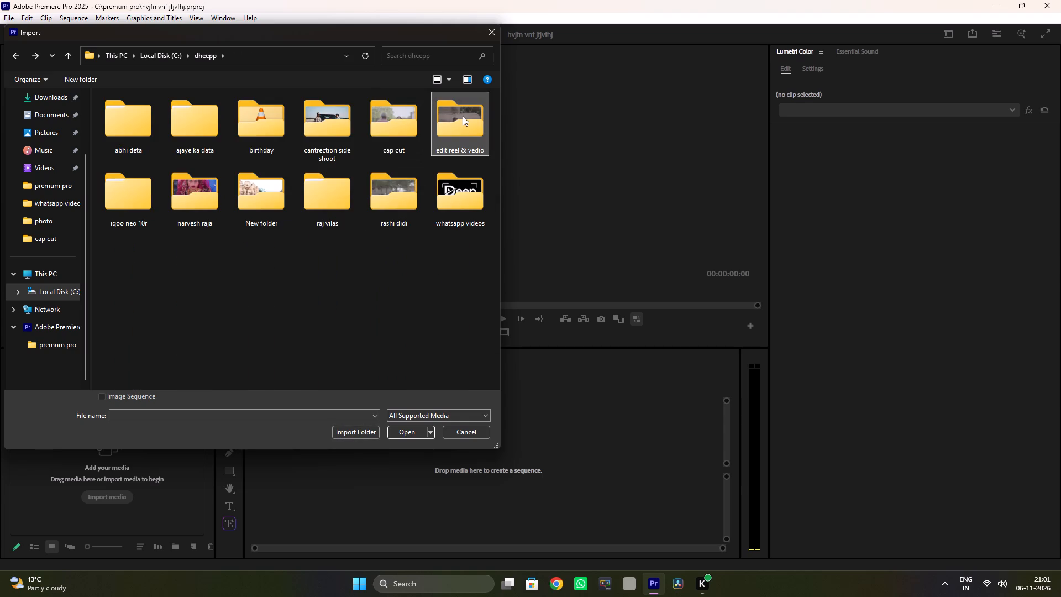
left_click(463, 116)
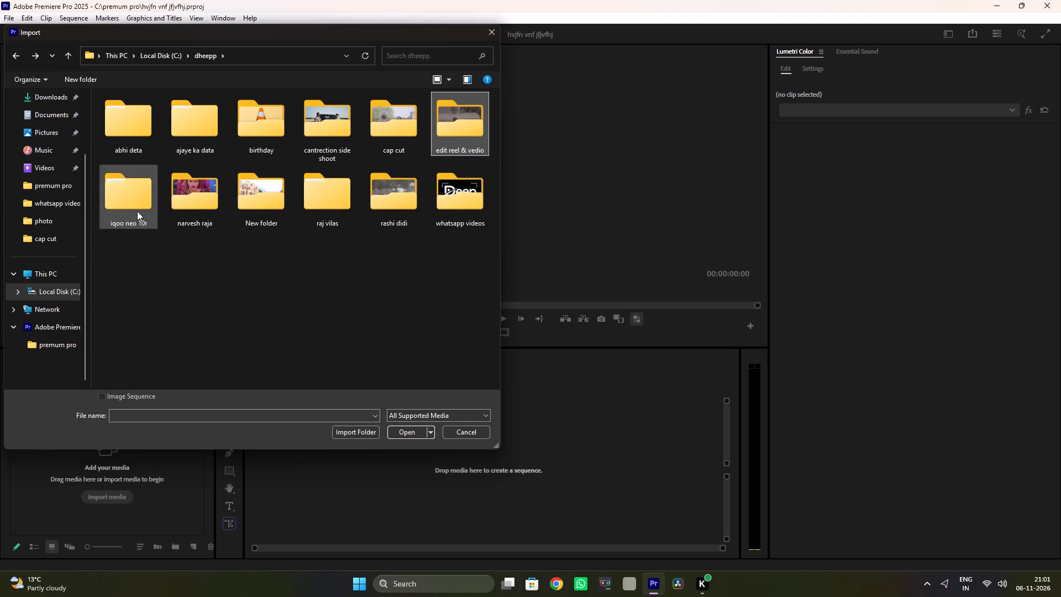
double_click(269, 196)
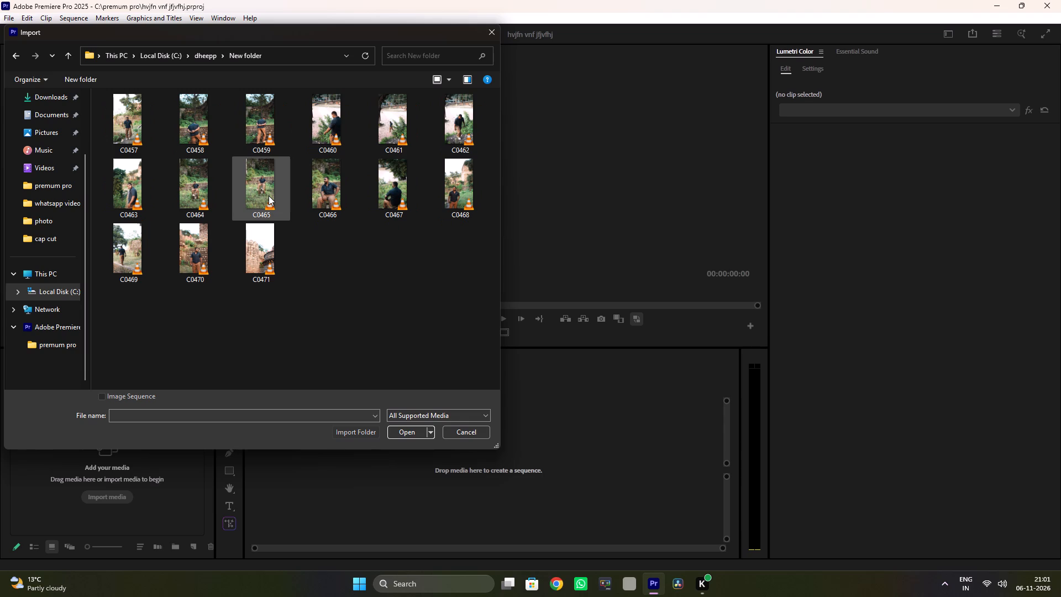
Import all the video clips, C0280 through C0393, from the "vidios" folder inside dheepp's "cantrection side shoot" folder.
left_click(436, 289)
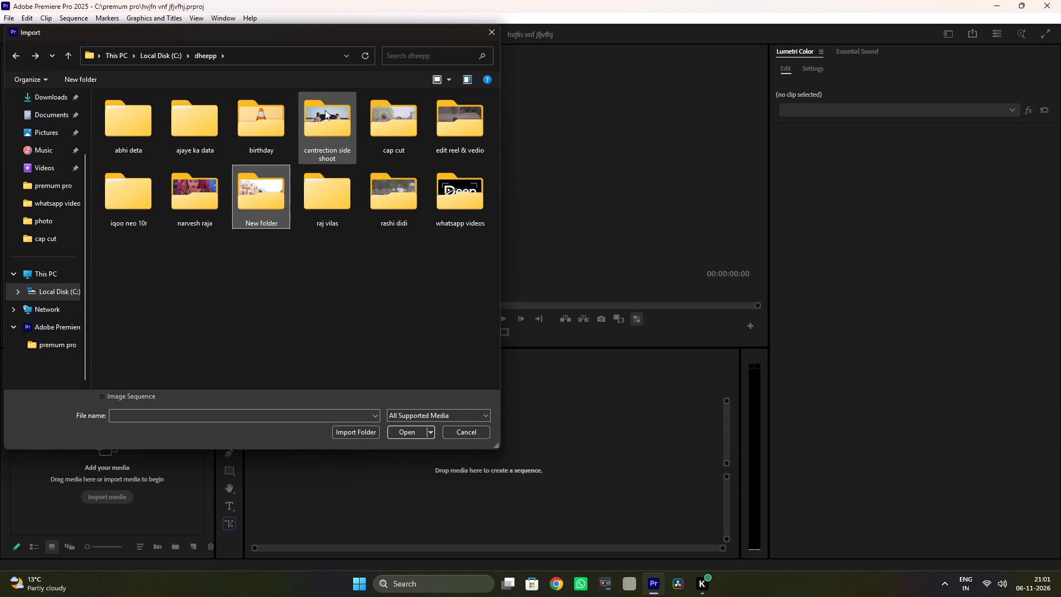
left_click(325, 110)
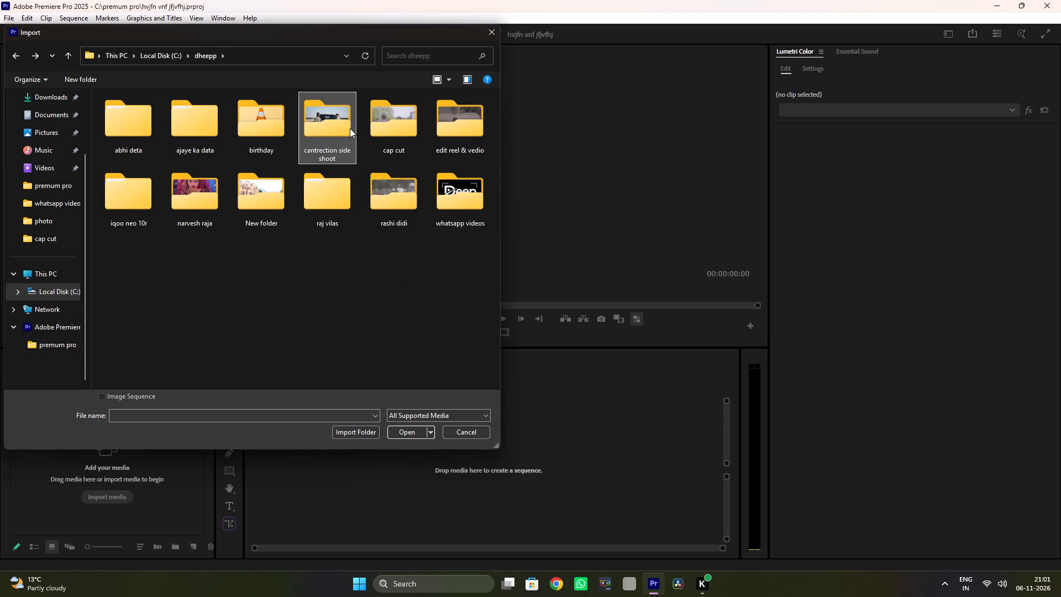
double_click(336, 128)
double_click(129, 115)
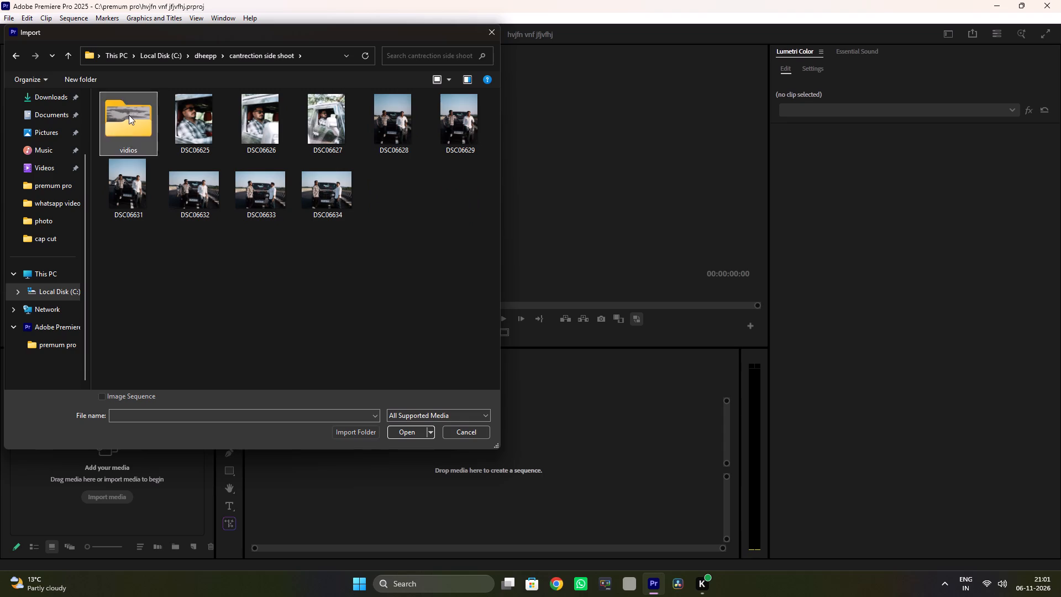
scroll(368, 373, "down", 10)
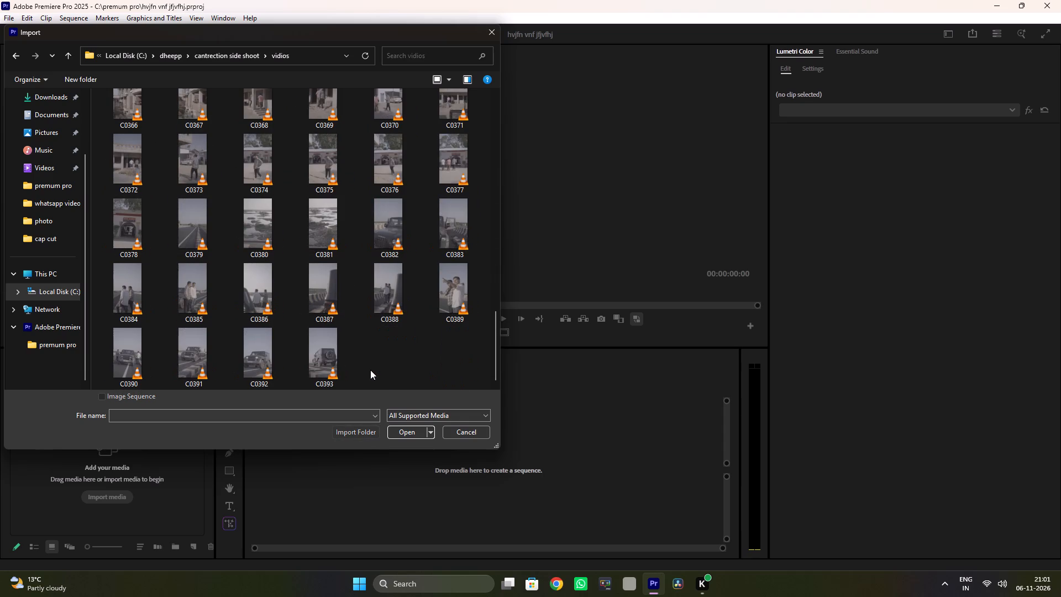
scroll(370, 370, "down", 2)
left_click_drag(466, 373, 219, 142)
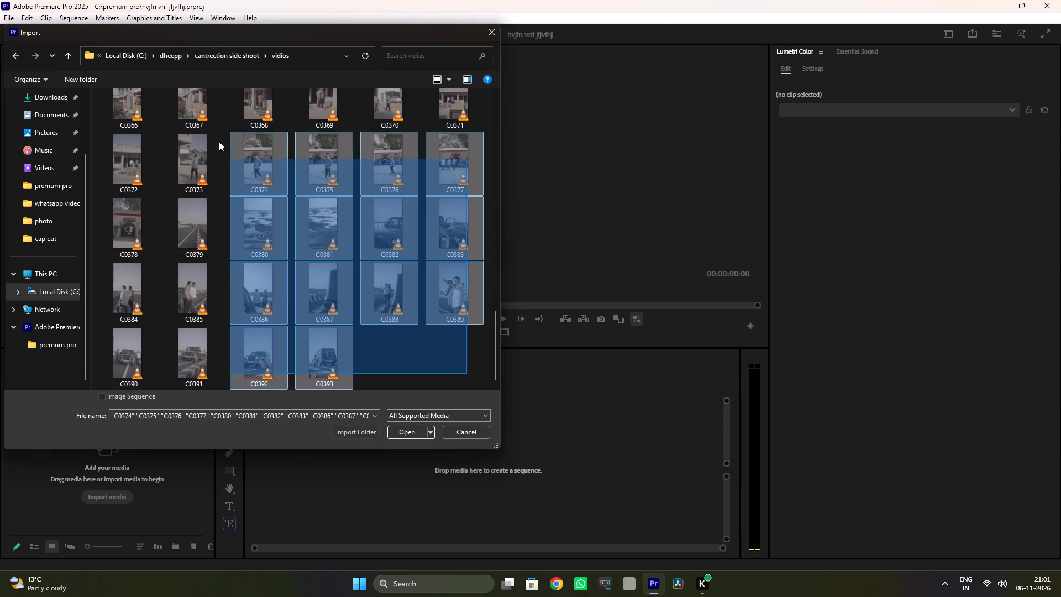
left_click_drag(219, 142, 72, 2)
left_click(396, 437)
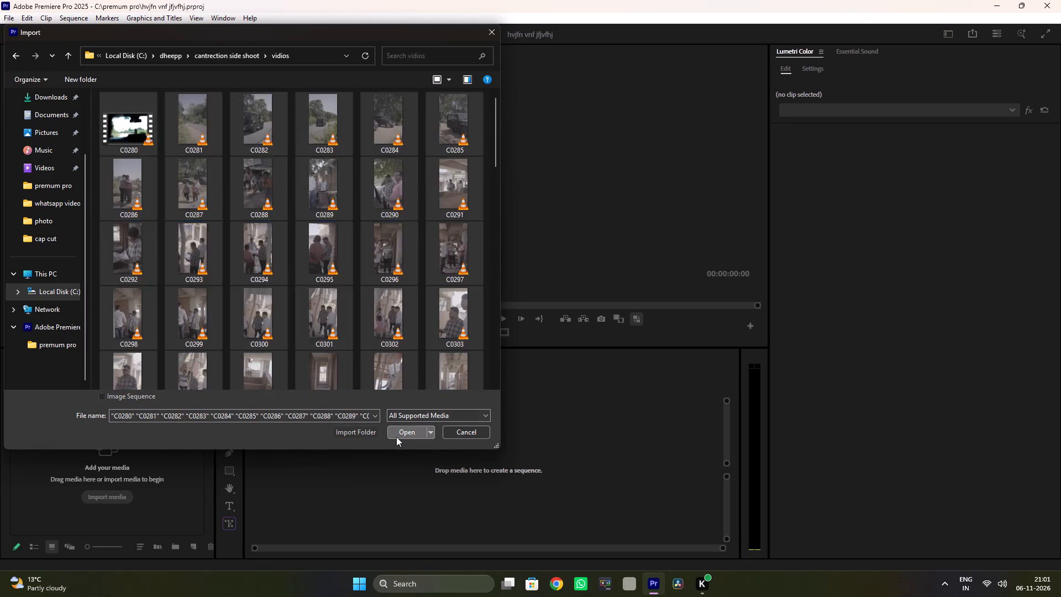
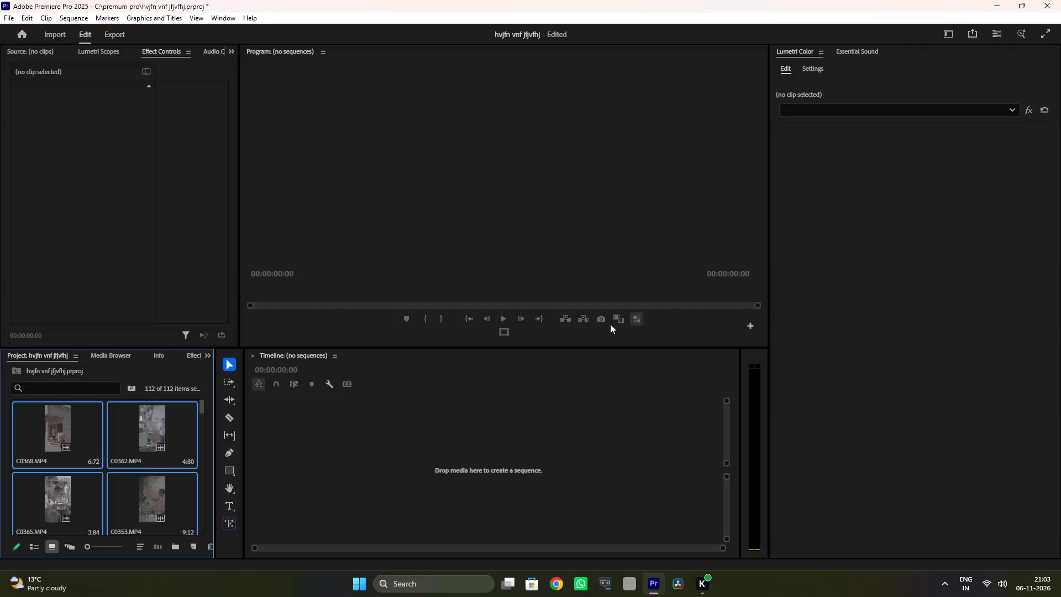
Preview the imported clips C0362, C0368 and C0350 by playing each one in the Source monitor.
double_click(153, 417)
key("space")
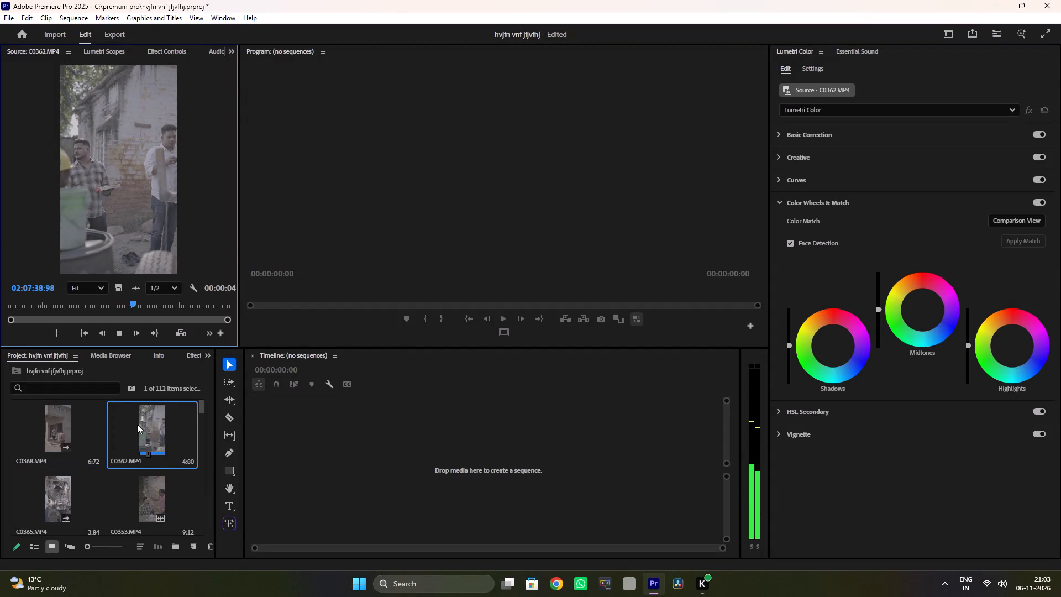
double_click(63, 434)
key("space")
scroll(75, 441, "down", 4)
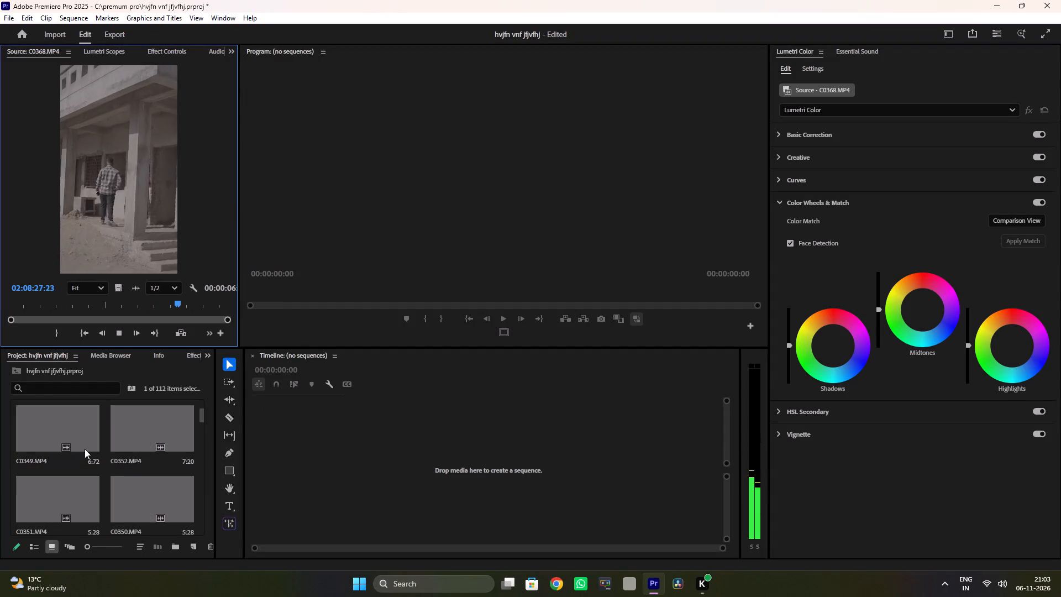
scroll(85, 449, "down", 1)
double_click(136, 440)
key("space")
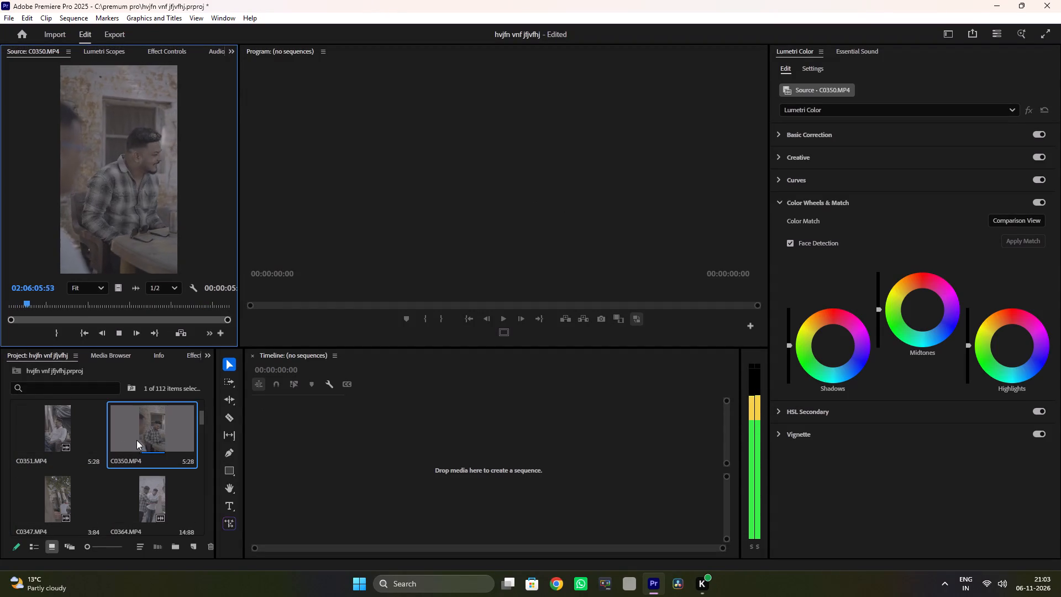
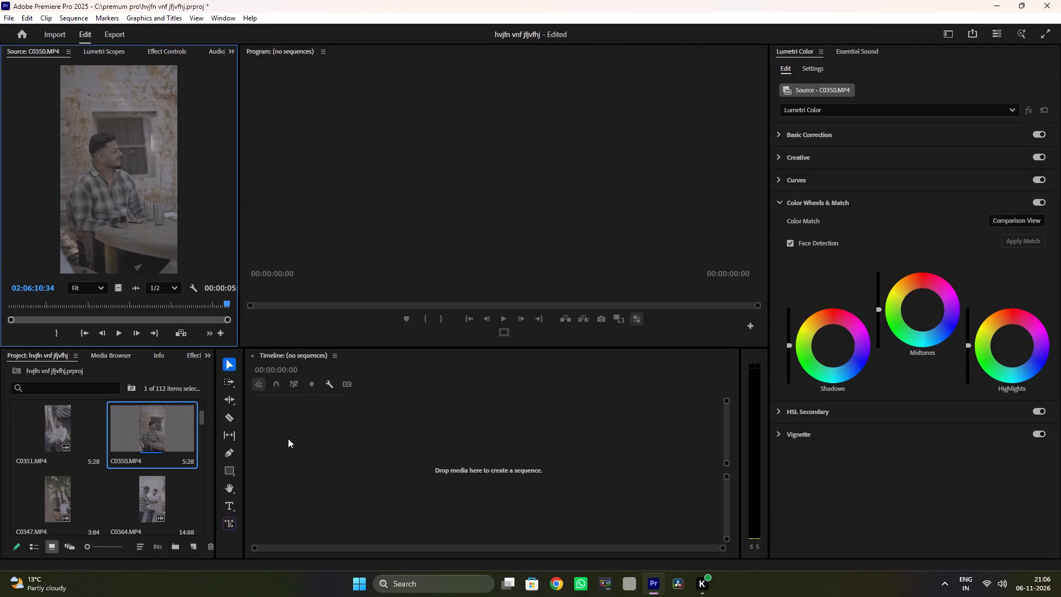
Create a new sequence from clip C0350.MP4, and undo the placement of the clip in its timeline.
key("space")
key("space")
left_click_drag(141, 415, 304, 434)
scroll(89, 442, "down", 4)
scroll(87, 439, "up", 10)
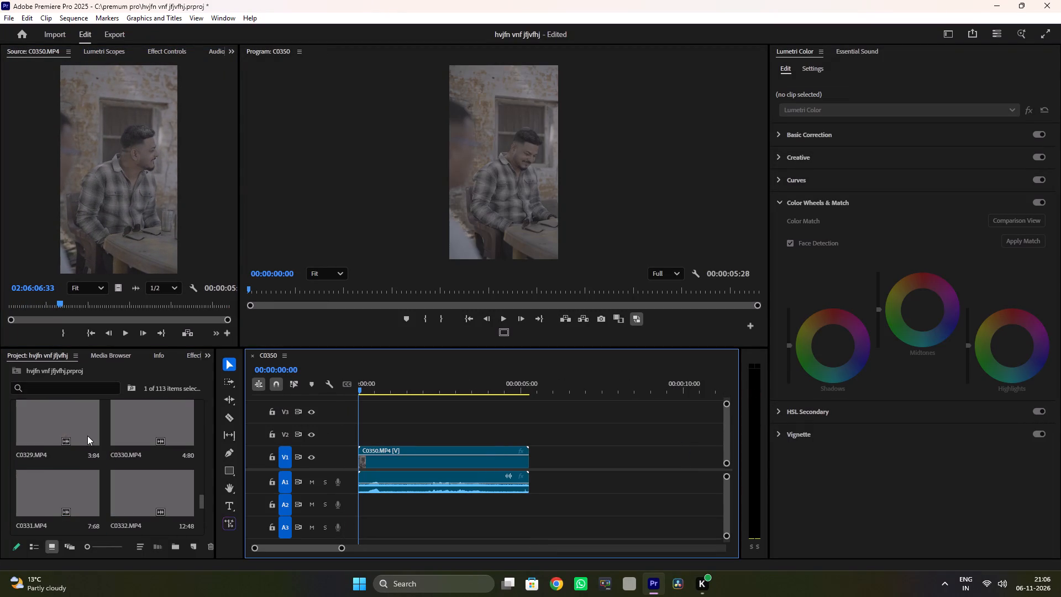
scroll(87, 436, "up", 9)
scroll(95, 391, "up", 20)
scroll(95, 391, "up", 3)
key("ctrl+z")
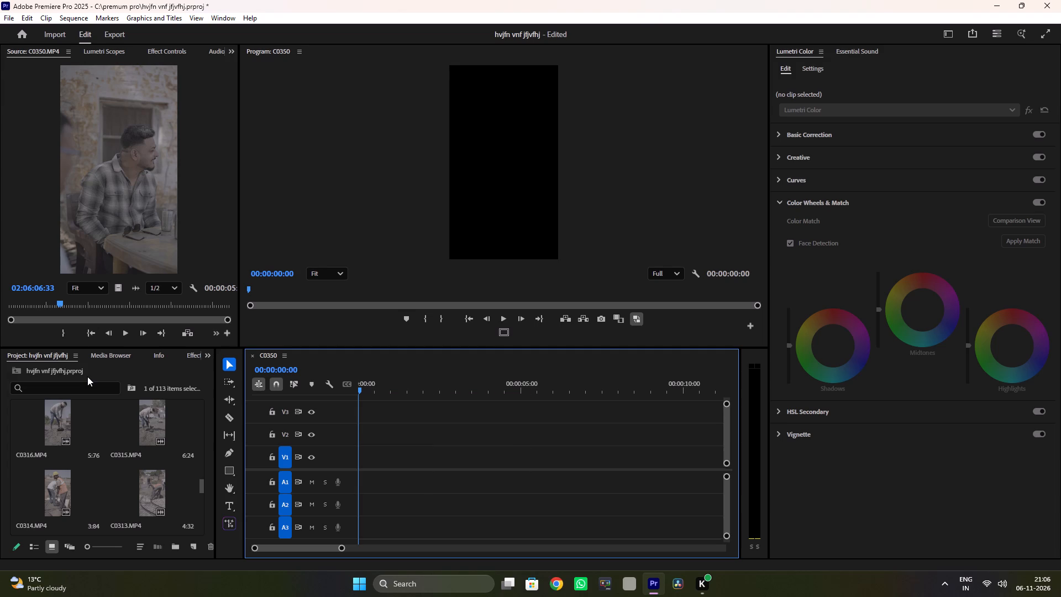
Select everything in the project and place it at the start of the C0350 sequence on tracks V1 and A1.
scroll(87, 376, "up", 20, "ctrl")
scroll(87, 376, "up", 3, "ctrl")
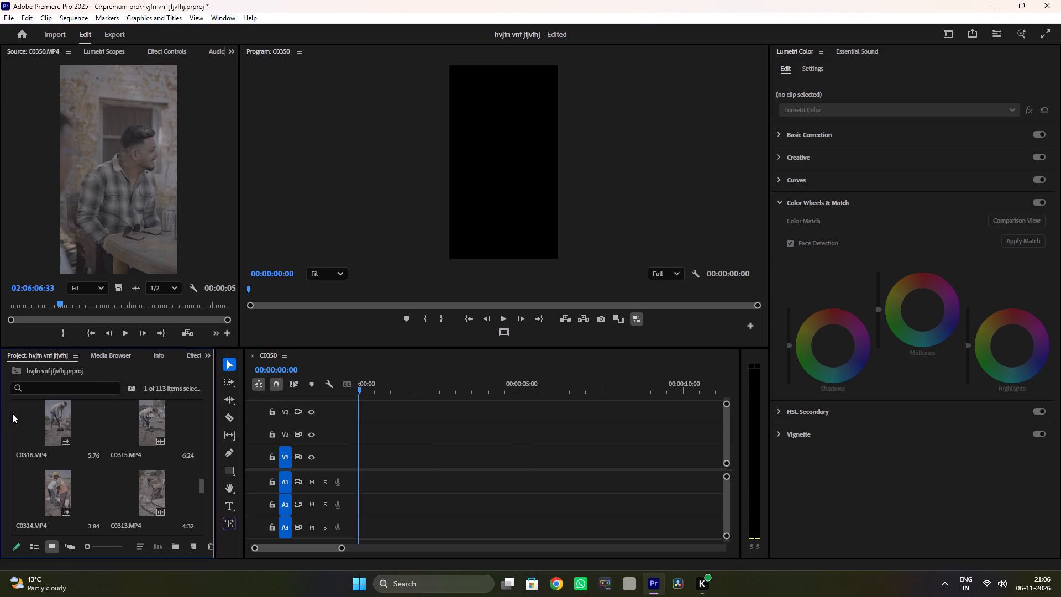
left_click(42, 427)
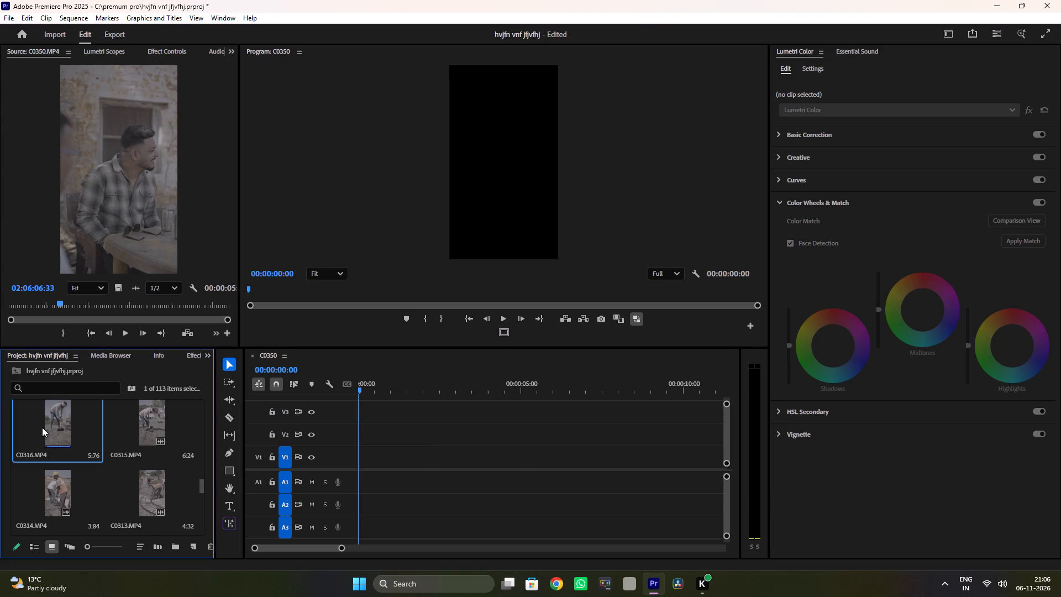
key("ctrl+a")
left_click_drag(78, 423, 405, 452)
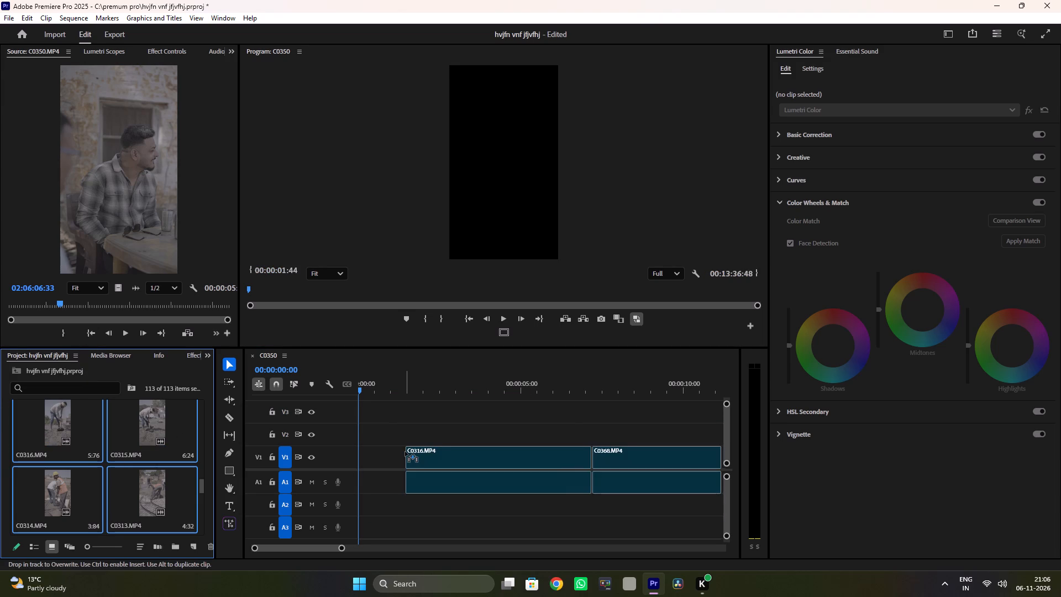
left_click_drag(405, 452, 344, 458)
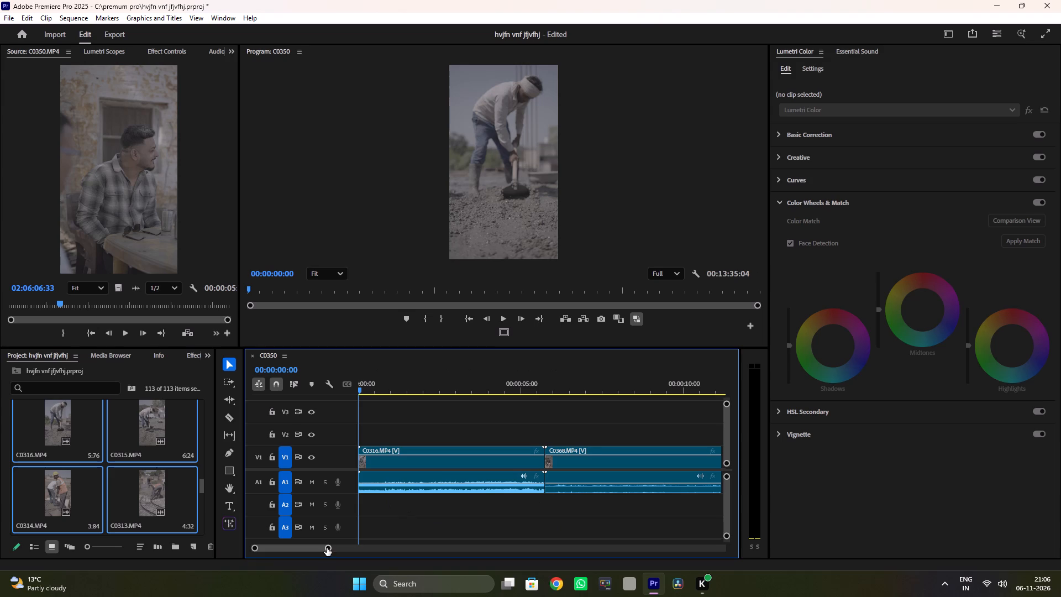
Examine the full assembly in the C0350 sequence and play its opening briefly.
left_click_drag(327, 548, 702, 513)
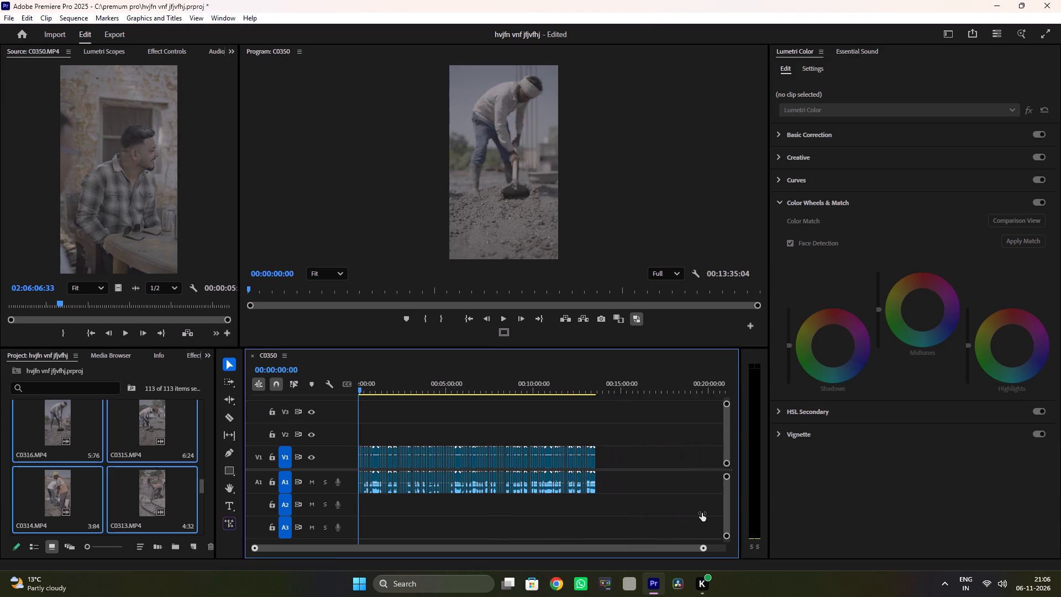
left_click_drag(702, 513, 700, 512)
left_click_drag(606, 506, 346, 491)
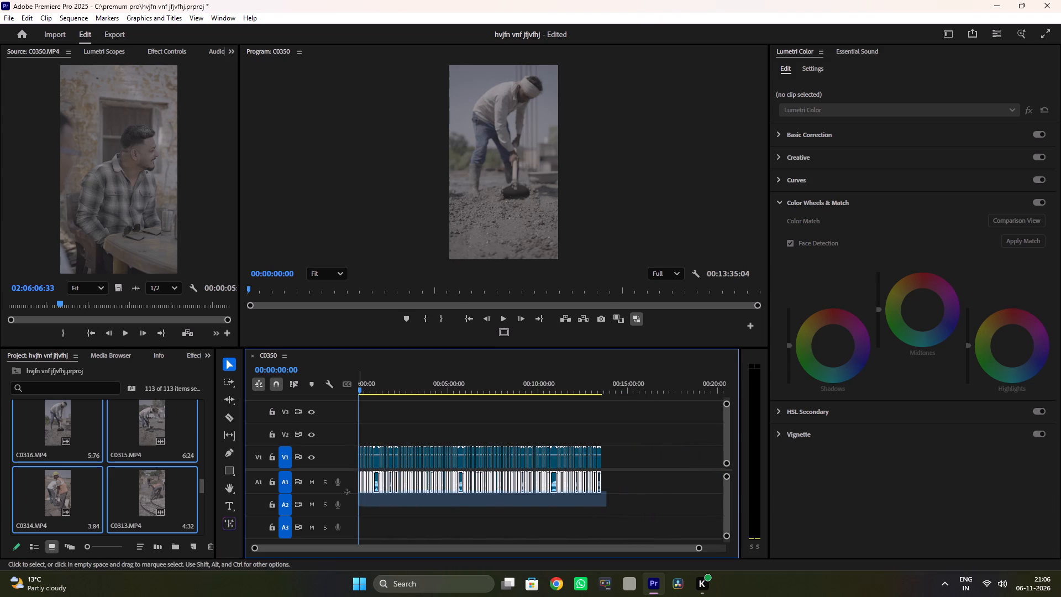
left_click_drag(346, 491, 314, 494)
key("space")
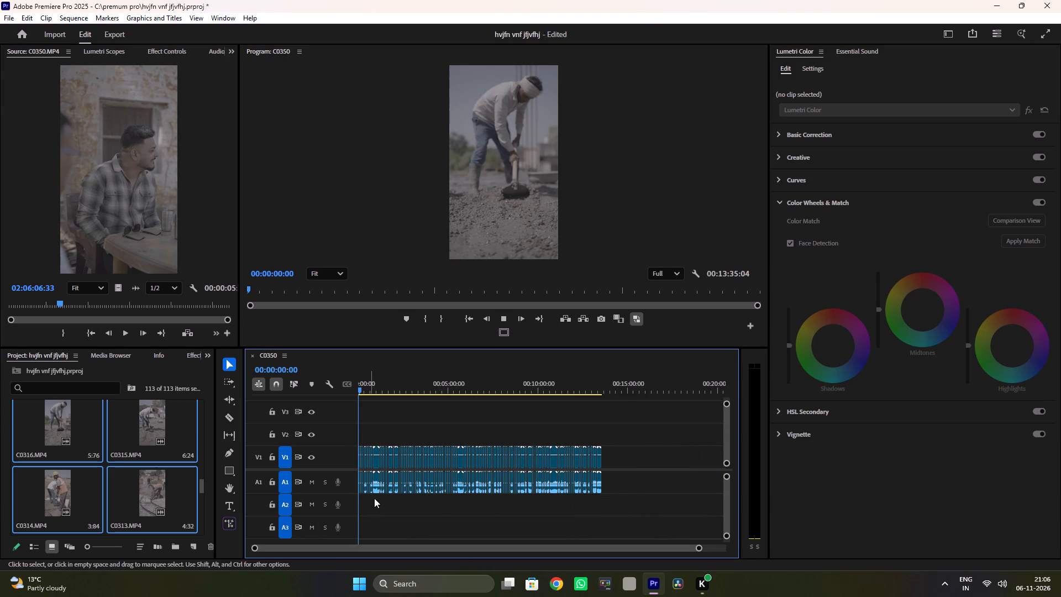
key("space")
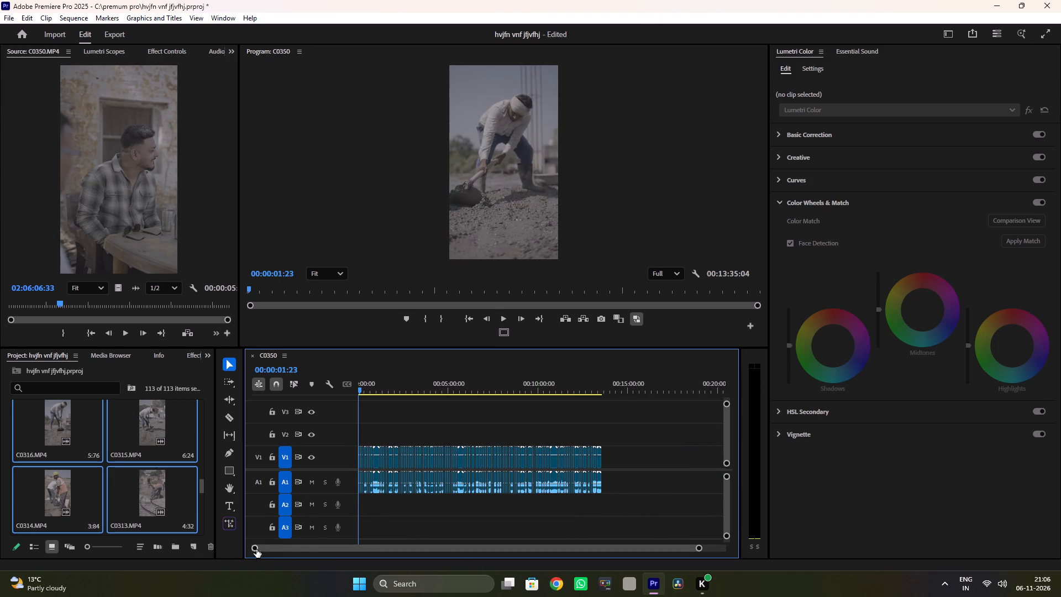
left_click_drag(255, 546, 434, 554)
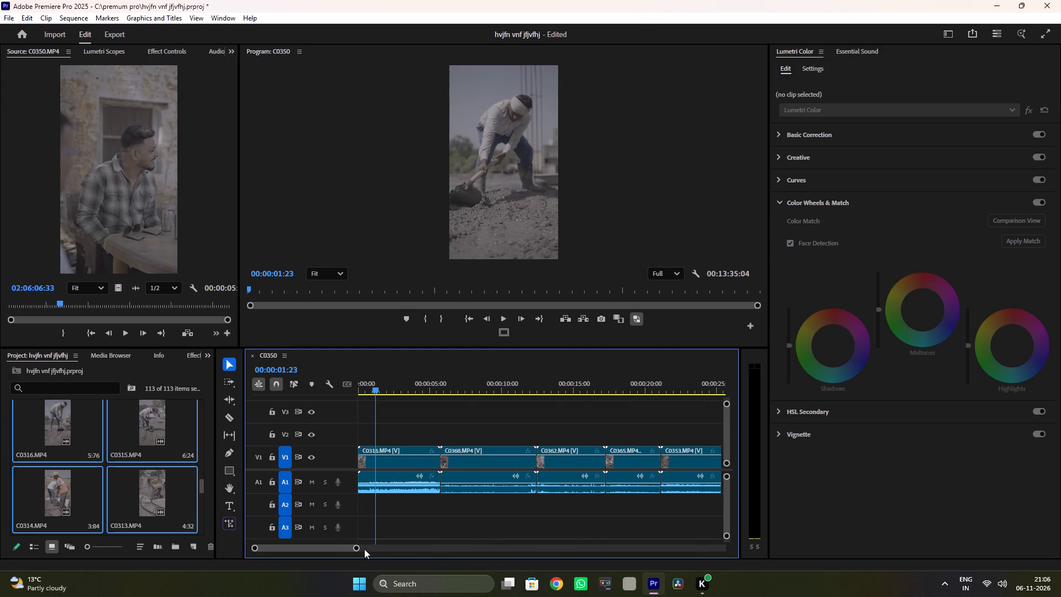
left_click_drag(354, 547, 279, 556)
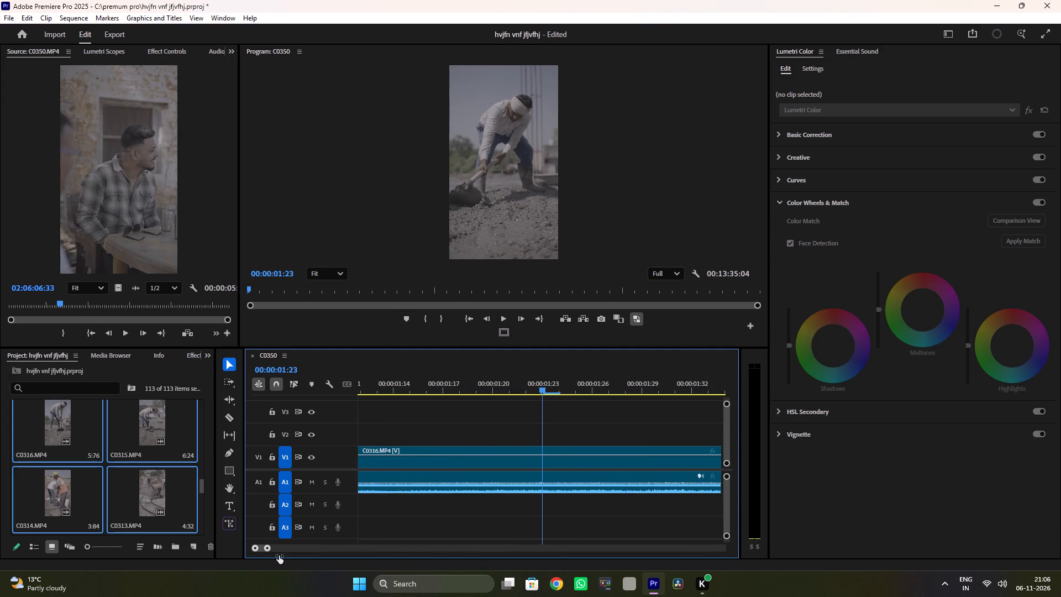
left_click_drag(279, 556, 358, 560)
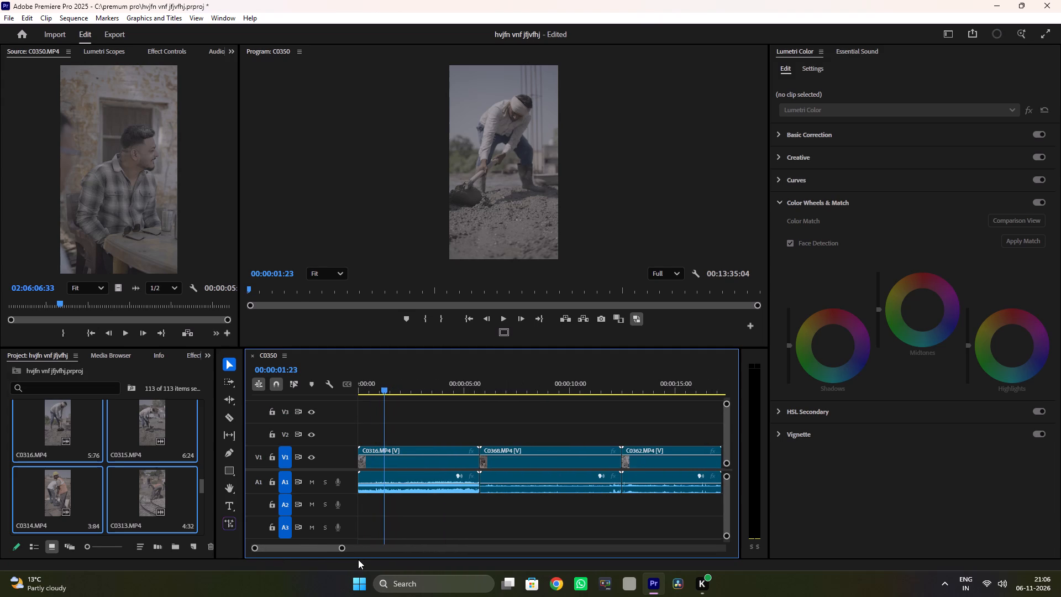
left_click_drag(341, 552, 351, 552)
left_click_drag(342, 548, 358, 545)
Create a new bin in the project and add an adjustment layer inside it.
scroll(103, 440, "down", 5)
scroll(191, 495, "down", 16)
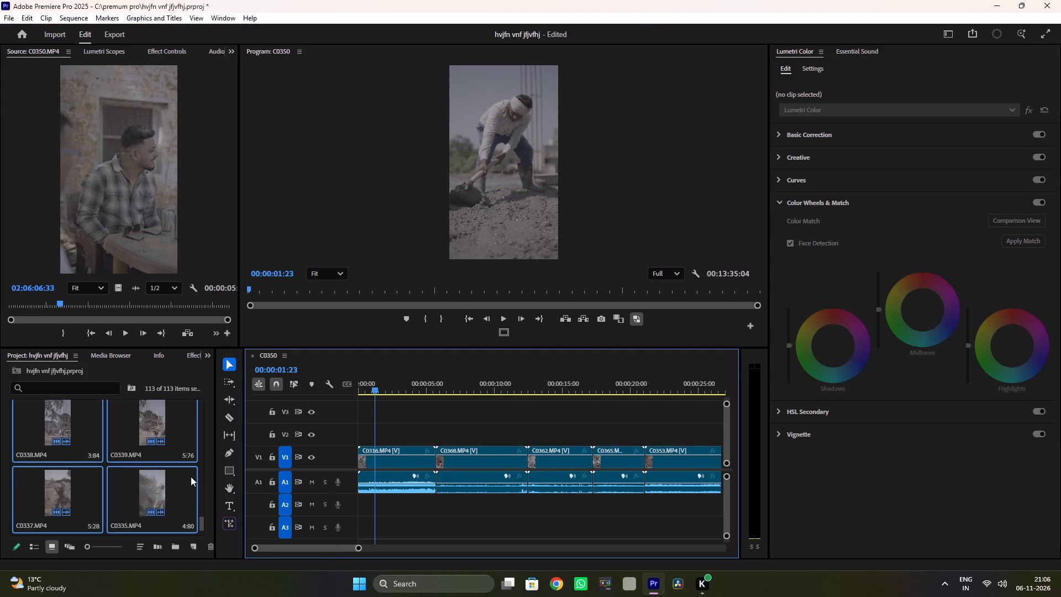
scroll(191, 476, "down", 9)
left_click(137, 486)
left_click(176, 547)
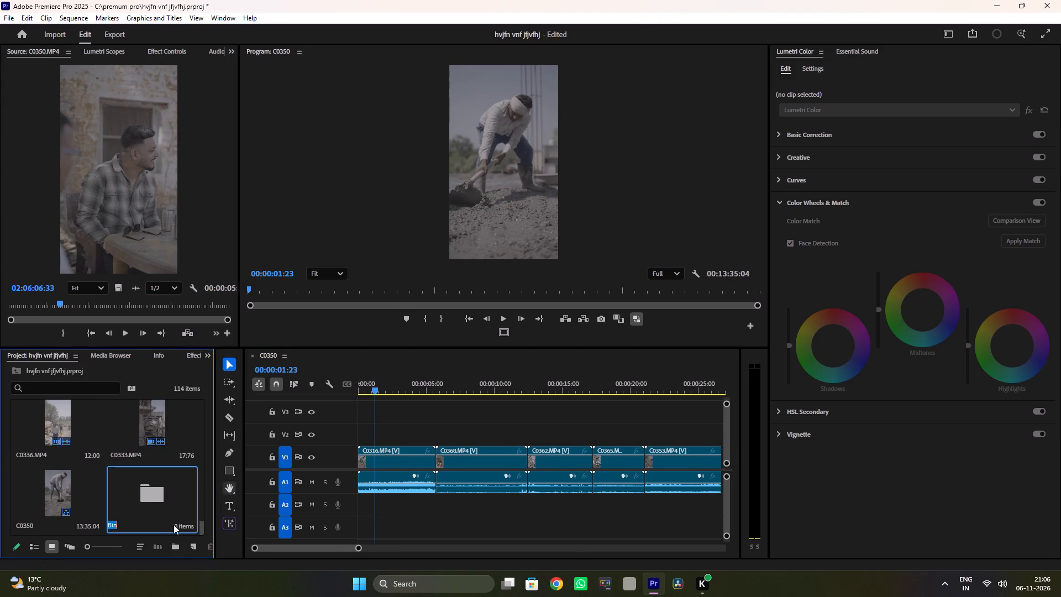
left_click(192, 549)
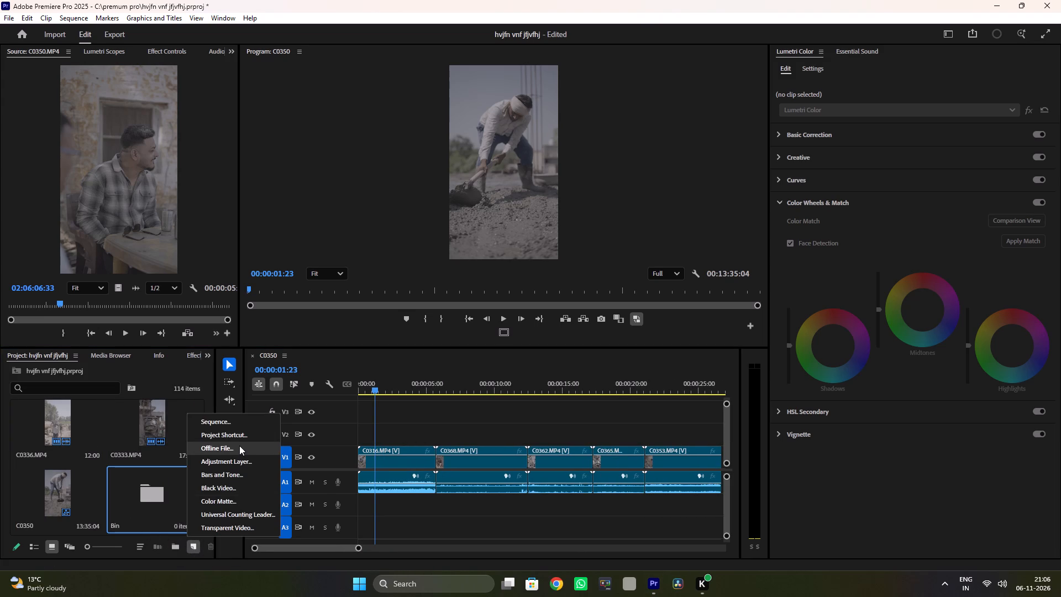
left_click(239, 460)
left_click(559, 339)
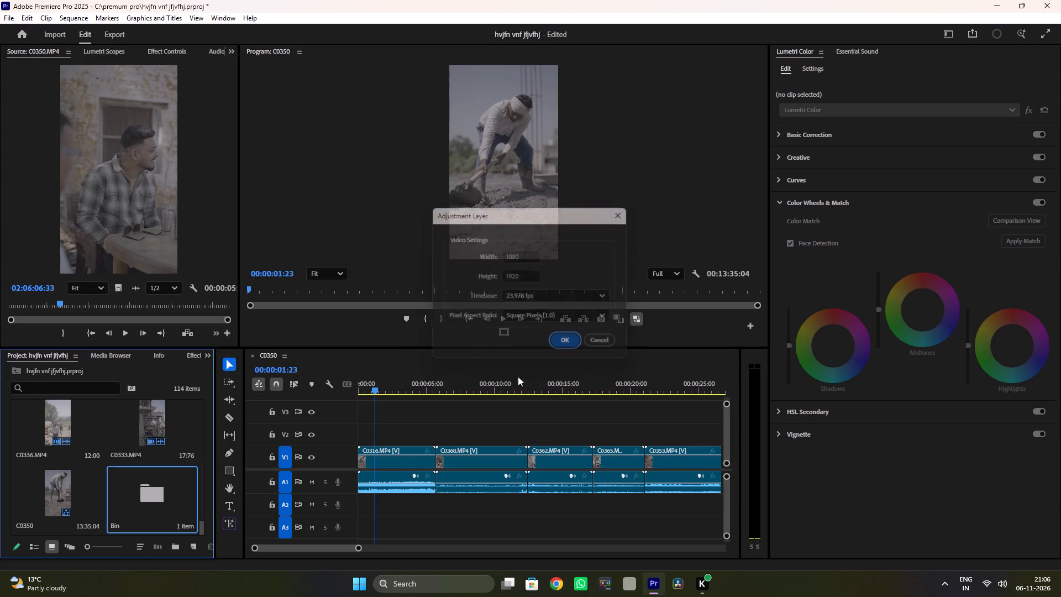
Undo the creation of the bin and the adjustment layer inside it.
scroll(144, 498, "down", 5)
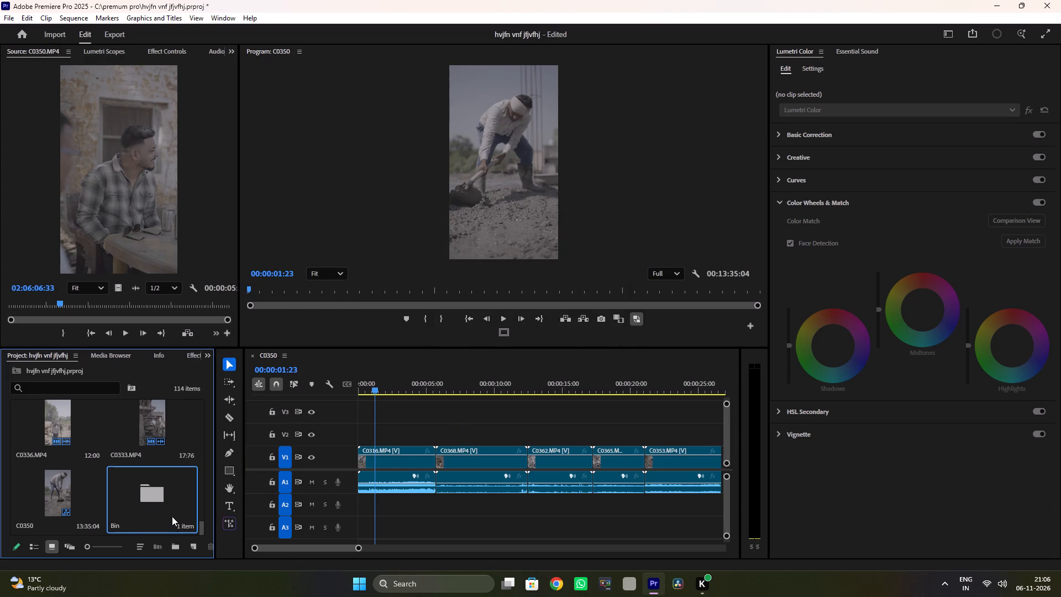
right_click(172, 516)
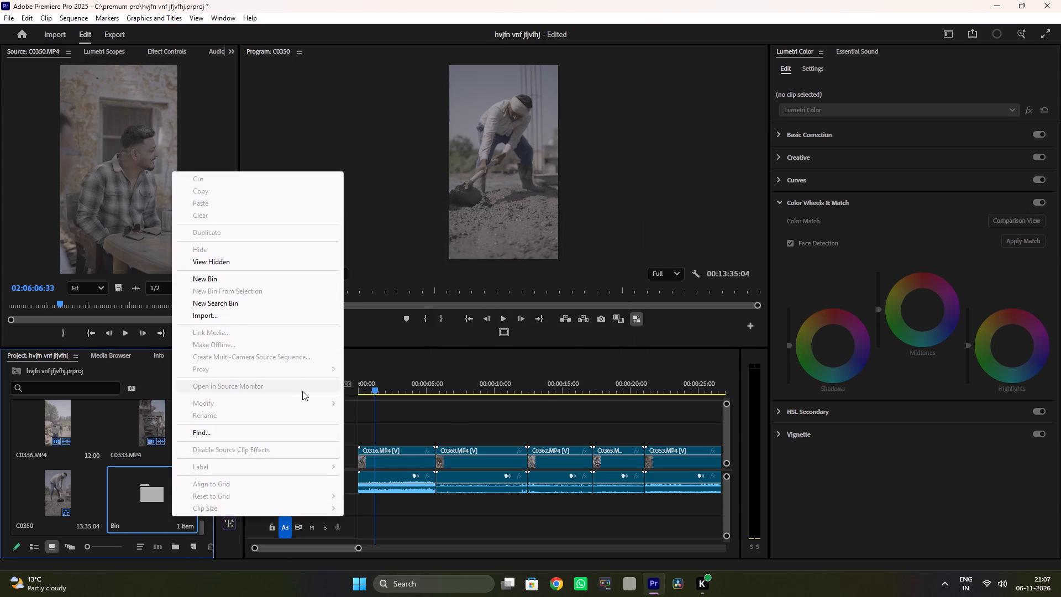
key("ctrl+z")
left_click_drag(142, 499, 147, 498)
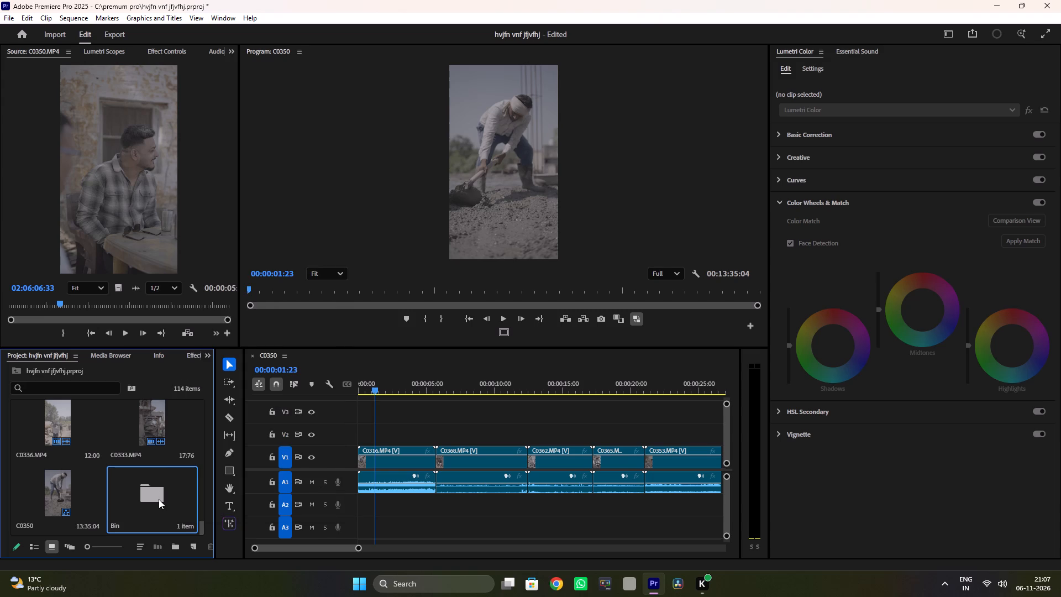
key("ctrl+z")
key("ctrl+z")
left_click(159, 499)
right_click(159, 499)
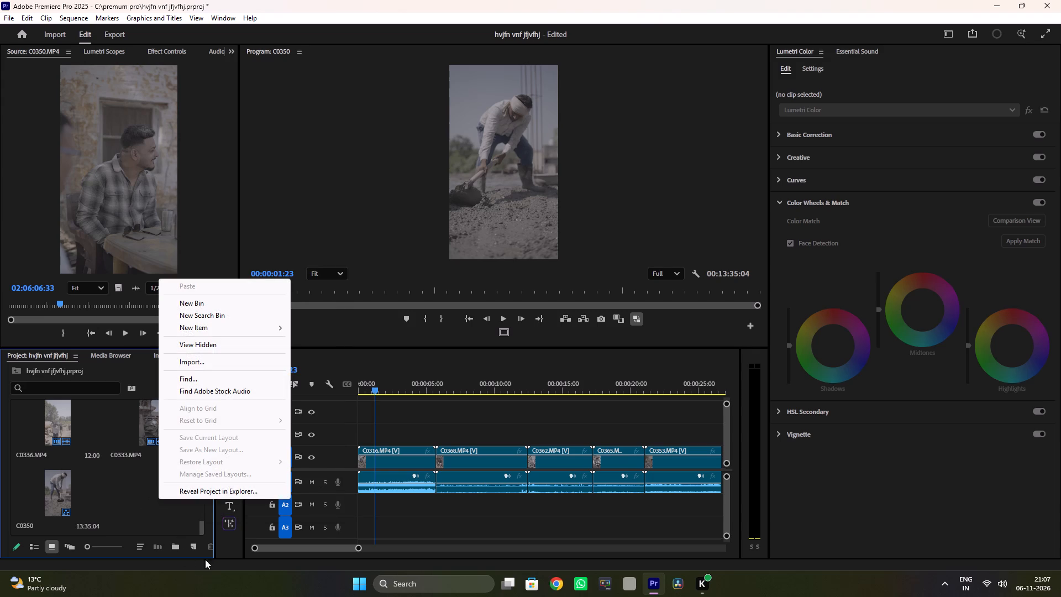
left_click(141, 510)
Create a 1080 x 1920 adjustment layer at 23.976 fps with square pixels, outside any bin.
left_click(195, 551)
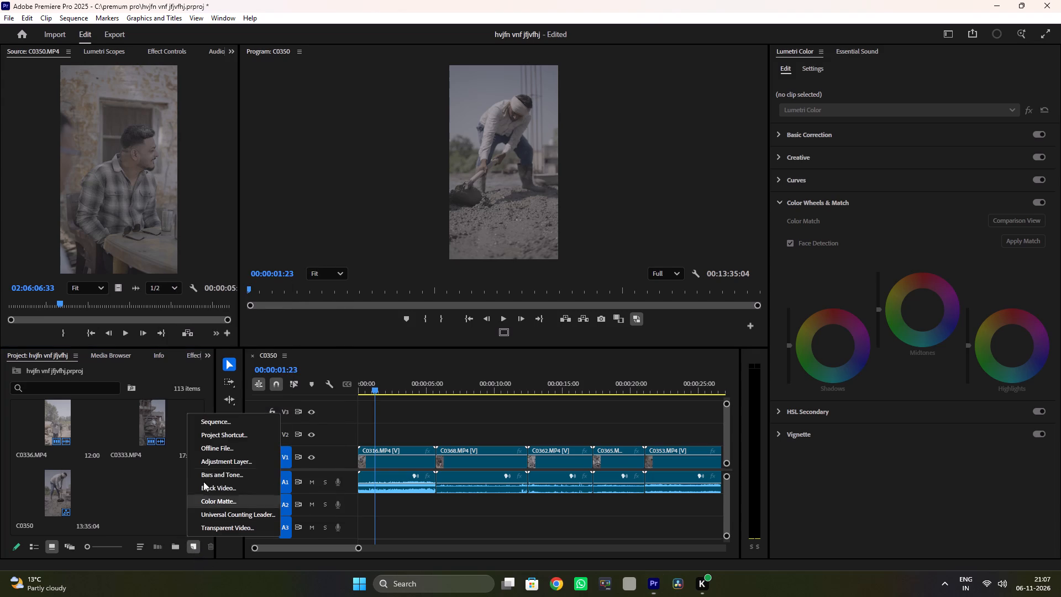
left_click(220, 459)
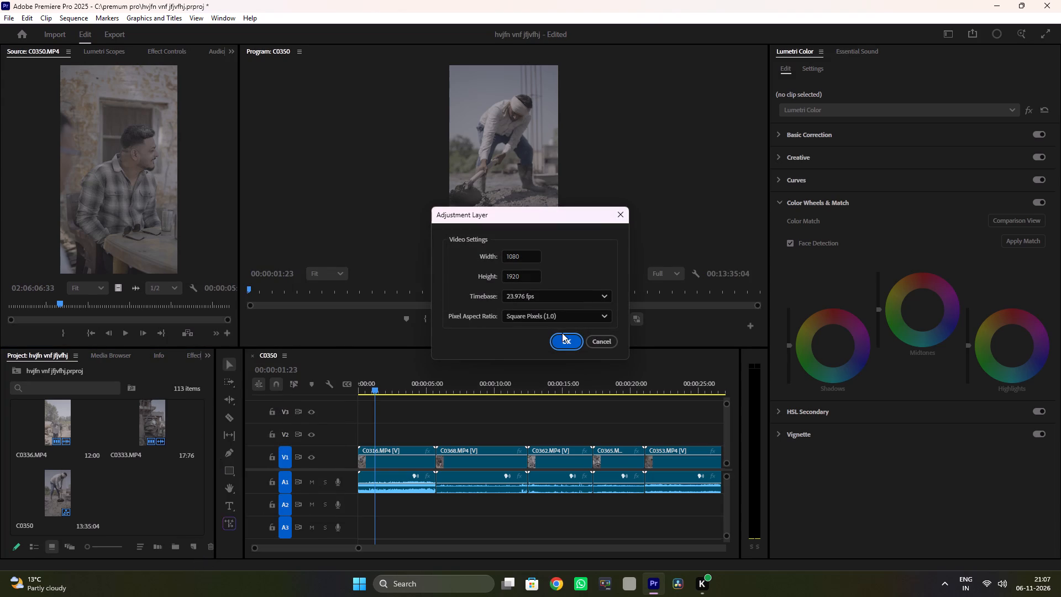
left_click(562, 333)
left_click(564, 341)
Place the adjustment layer at the start of V2, extend it to the end of C0316.MP4, and preview the opening.
left_click_drag(162, 493, 323, 433)
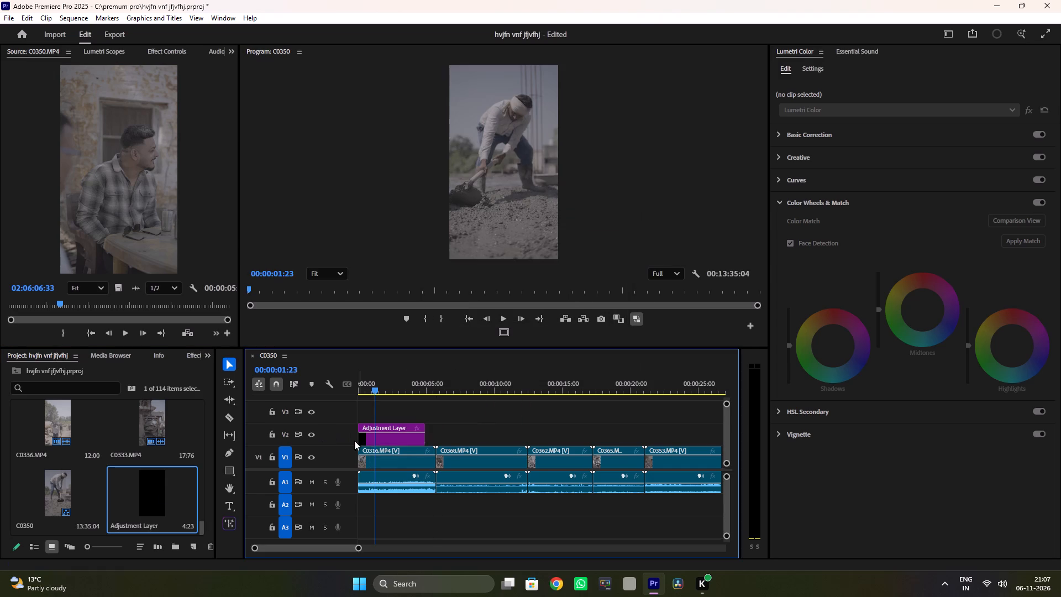
left_click(407, 433)
left_click_drag(422, 429, 435, 423)
left_click(359, 375)
key("space")
key("space")
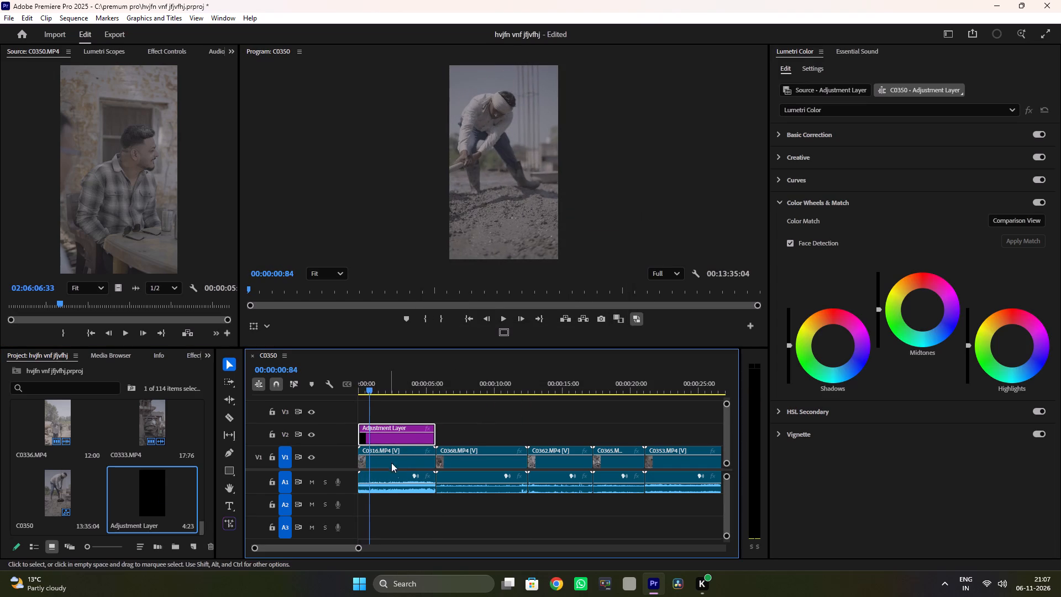
Move the adjustment layer along V2 so it starts with clip C0368.MP4, and play back that section.
left_click_drag(393, 427, 392, 432)
left_click_drag(392, 432, 488, 434)
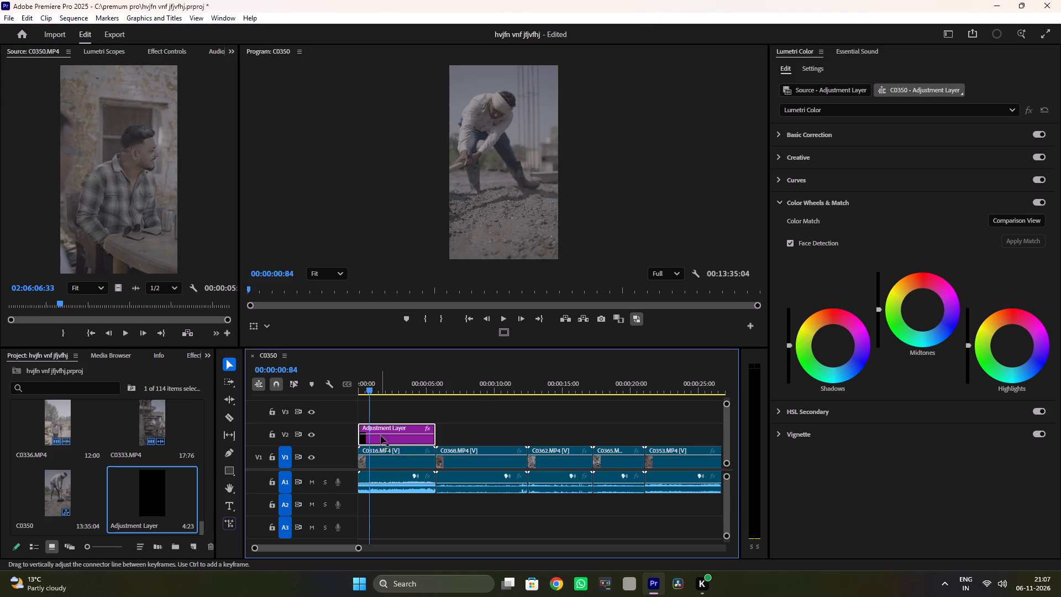
key("ctrl+z")
left_click_drag(396, 428, 474, 431)
key("space")
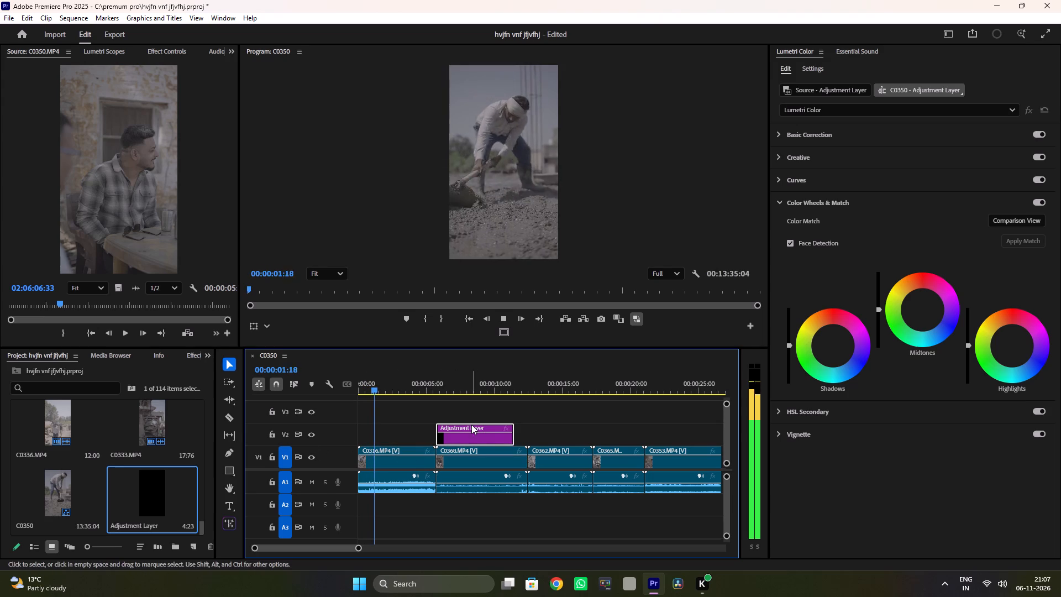
left_click(462, 394)
left_click(463, 389)
key("space")
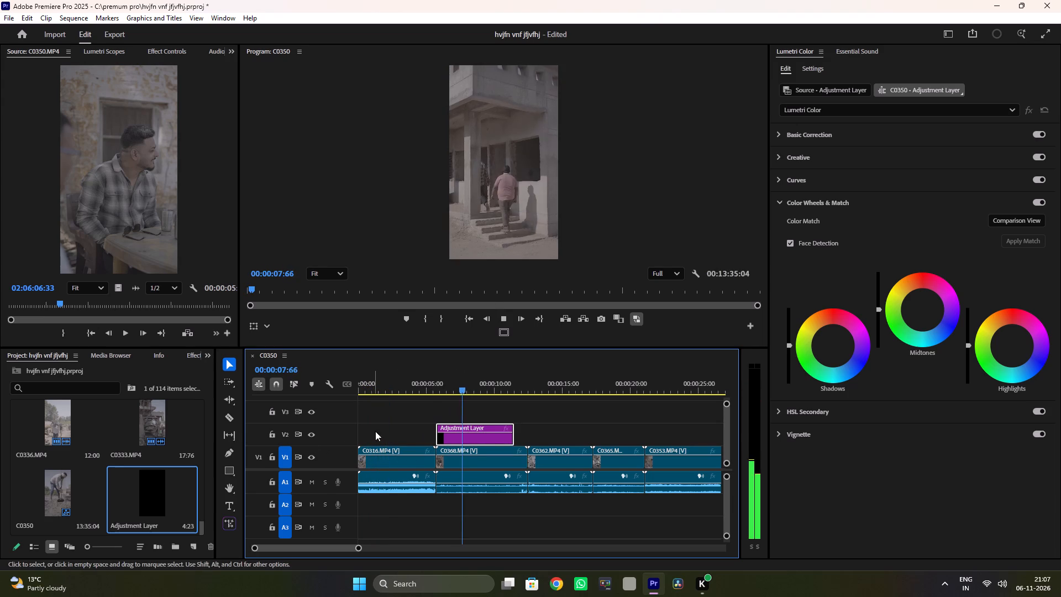
key("space")
Delete the audio and video of the first two clips, C0316.MP4 and C0368.MP4, from the timeline.
left_click_drag(390, 427, 500, 496)
left_click(385, 519)
left_click_drag(384, 513, 503, 472)
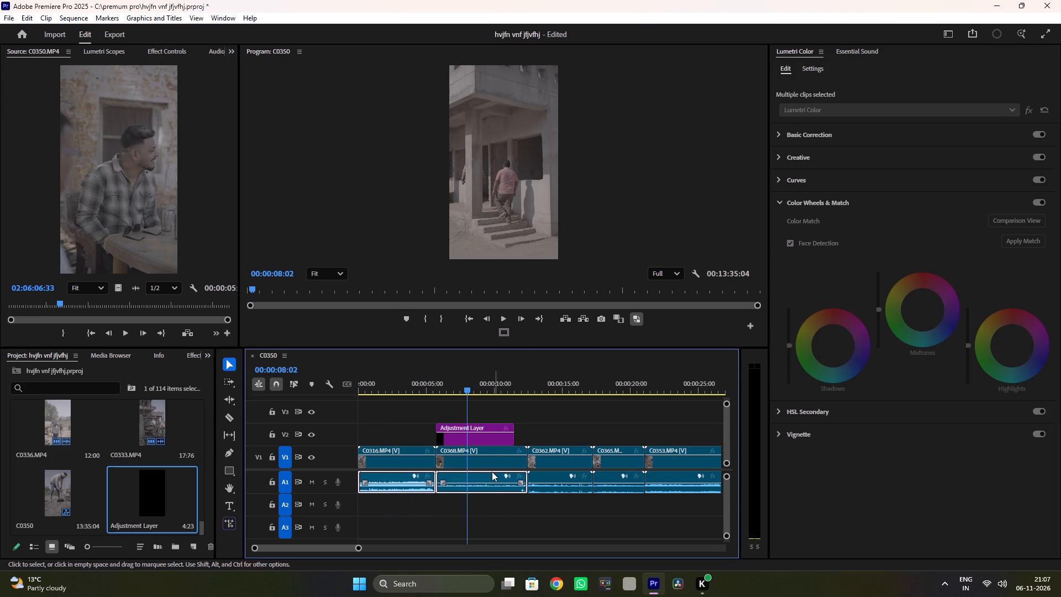
key("BackSpace")
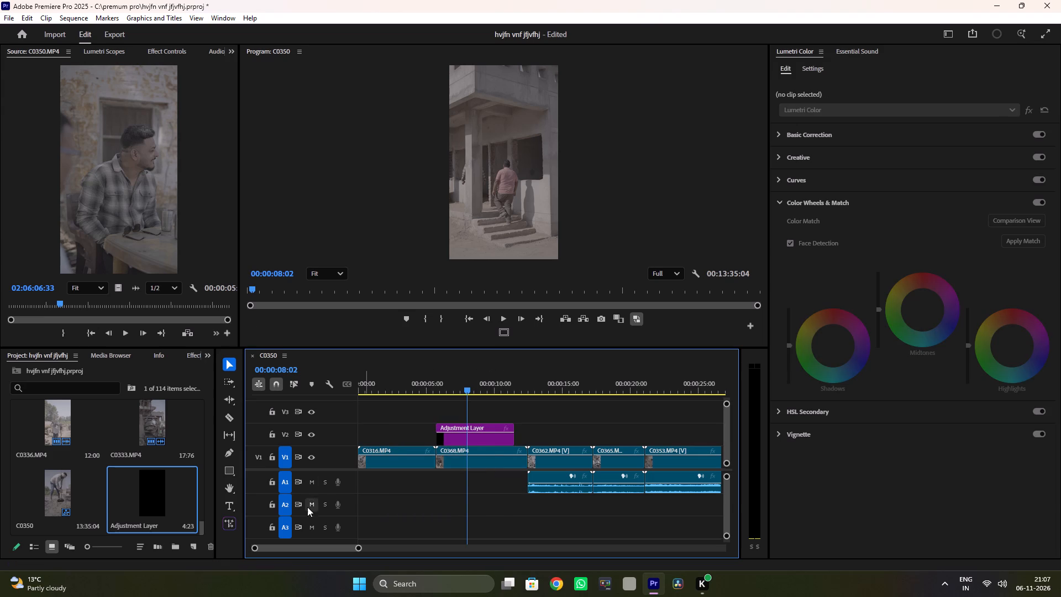
left_click_drag(370, 484, 486, 461)
key("BackSpace")
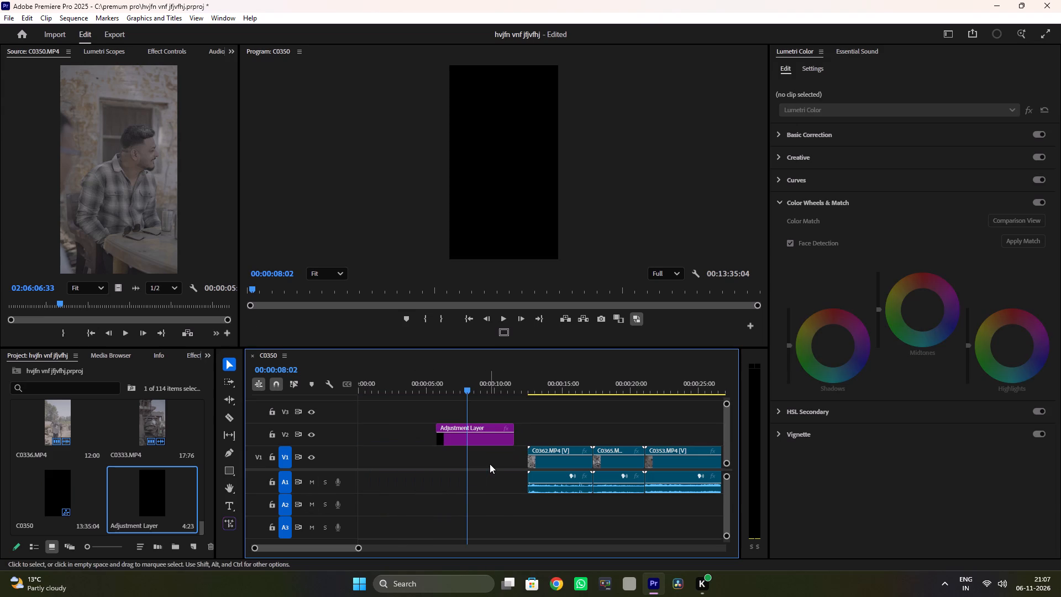
Ripple delete the empty space at the start of the sequence, up to the adjustment layer.
left_click(374, 458)
key("BackSpace")
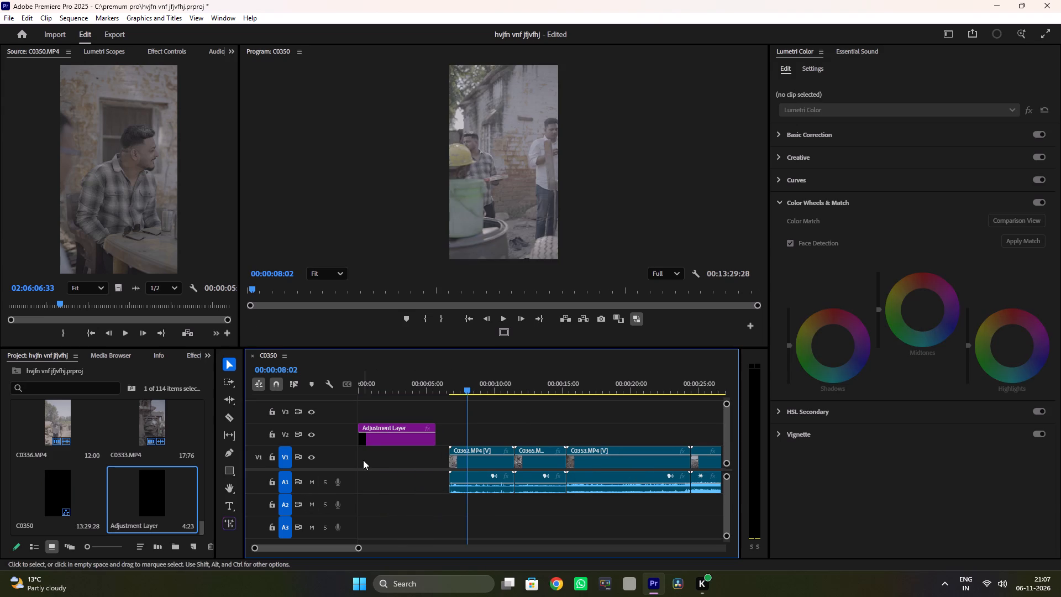
Close the empty gap at the start of the sequence in front of clip C0362.MP4.
left_click(418, 467)
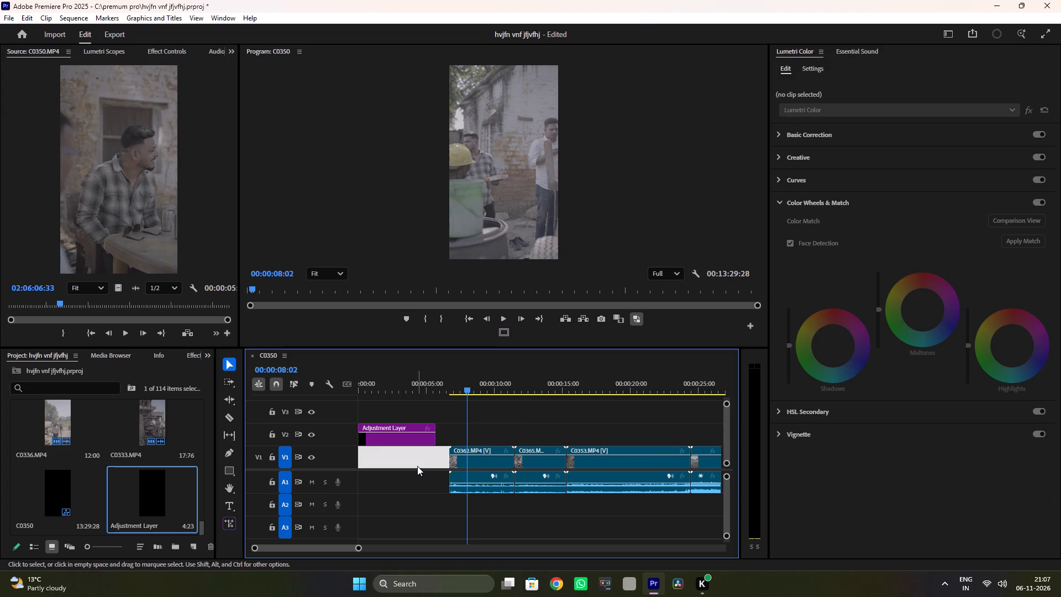
key("BackSpace")
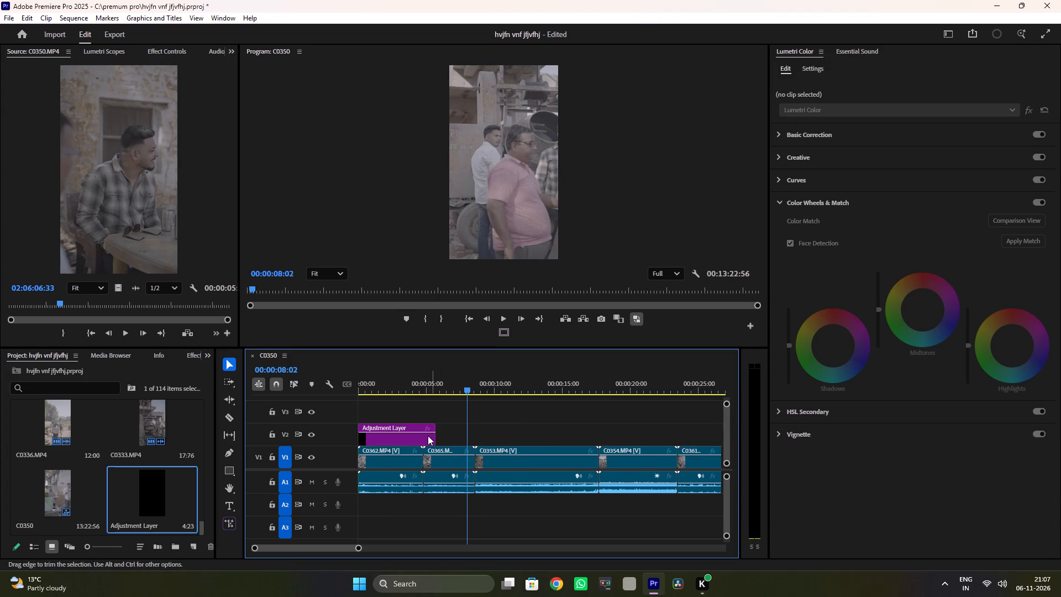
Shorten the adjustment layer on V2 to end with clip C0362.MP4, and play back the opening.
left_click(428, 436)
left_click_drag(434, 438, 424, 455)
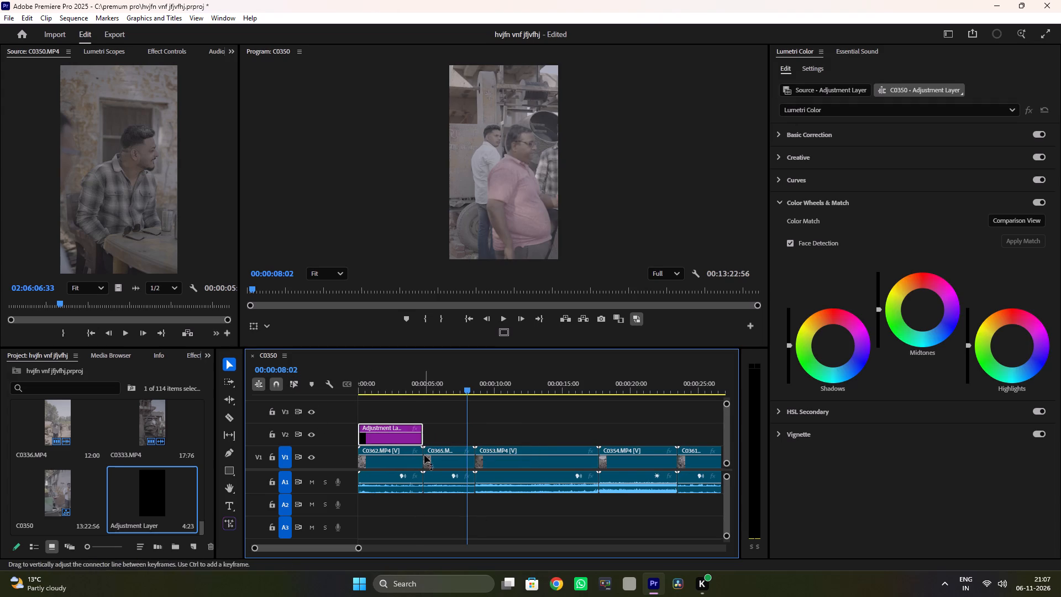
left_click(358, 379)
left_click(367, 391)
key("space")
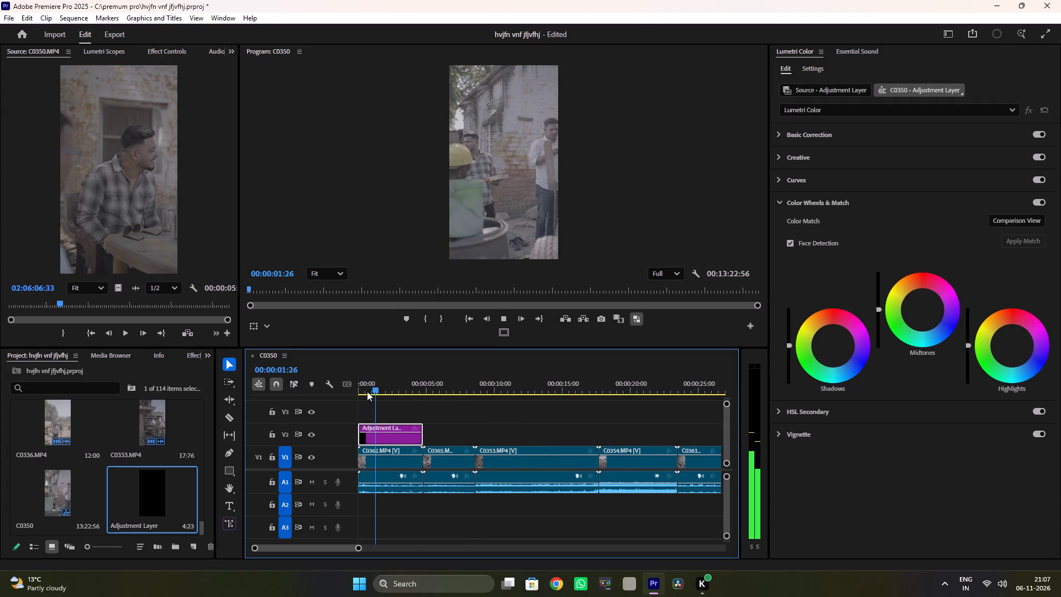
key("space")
Delete clip C0362.MP4 with its audio, and ripple delete the gap it leaves at the start.
left_click_drag(381, 516, 392, 457)
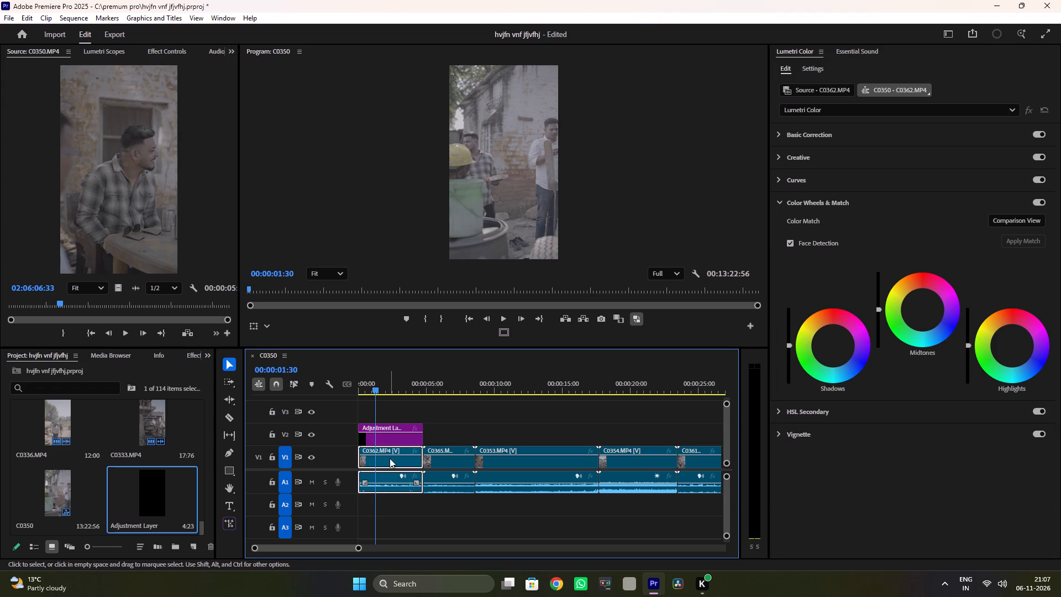
key("BackSpace")
left_click(388, 466)
right_click(388, 465)
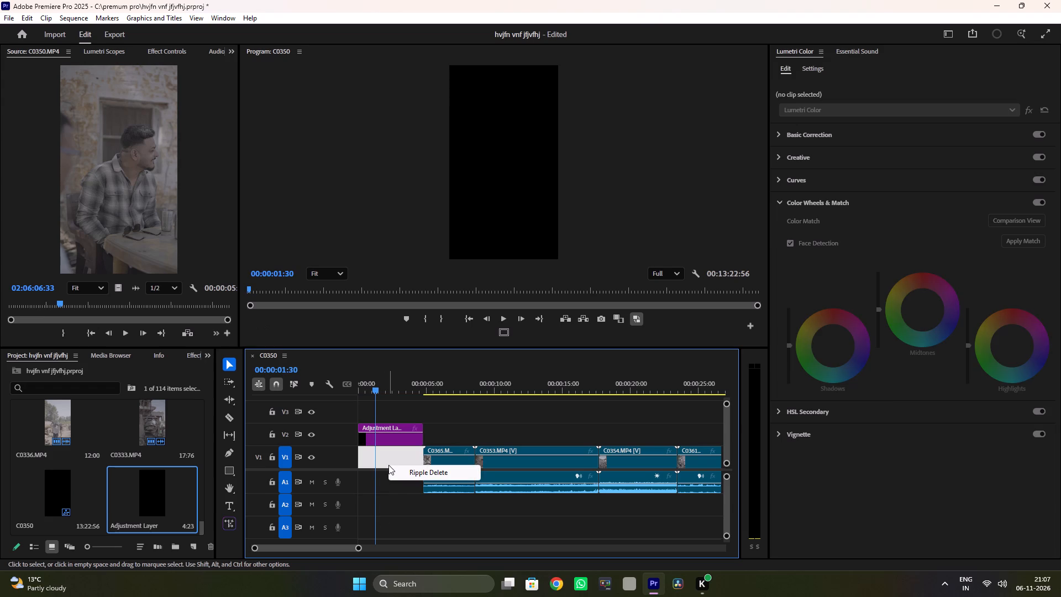
key("BackSpace")
key("BackSpace")
key("BackSpace")
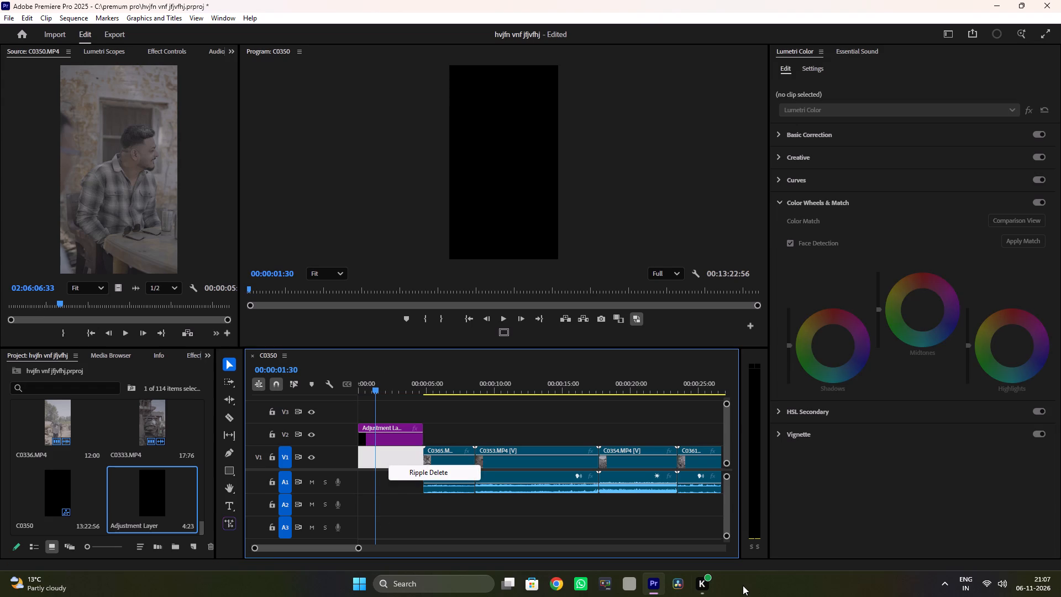
left_click(461, 475)
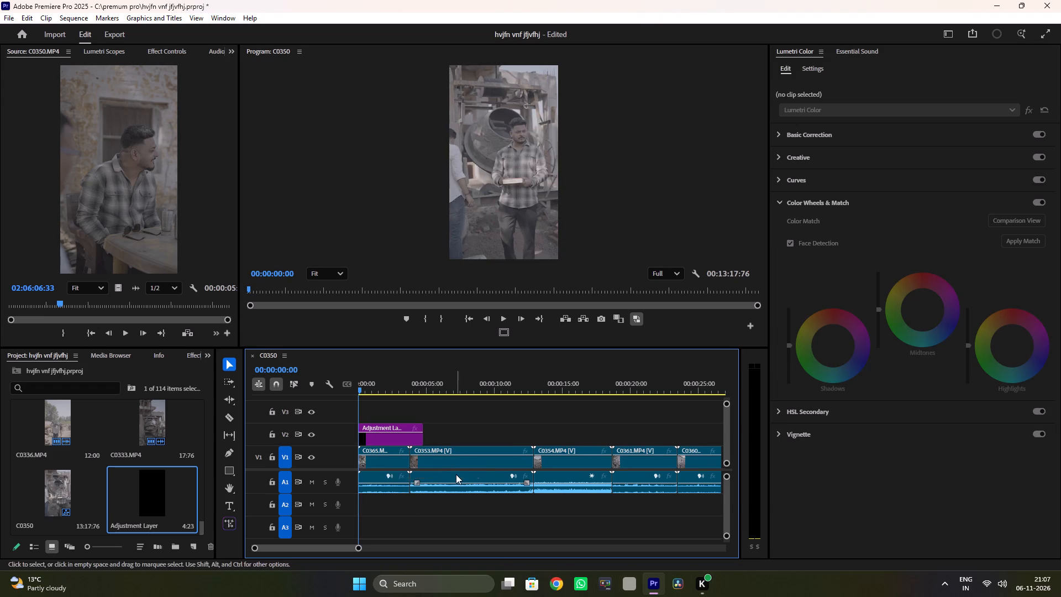
Play back the opening clip C0365.MP4, and shorten the adjustment layer on V2 to end with it.
key("space")
key("space")
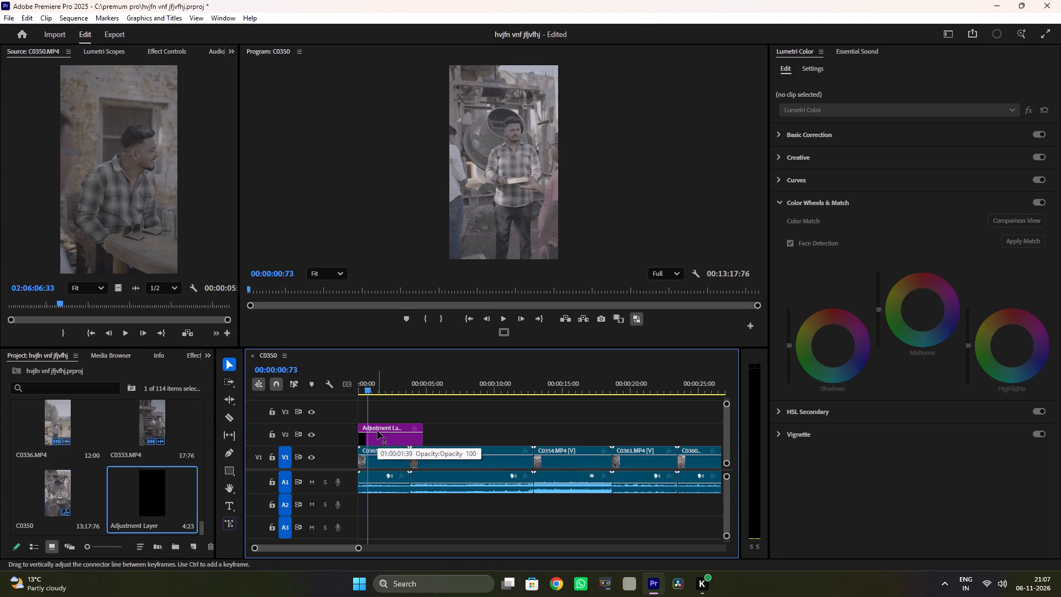
key("space")
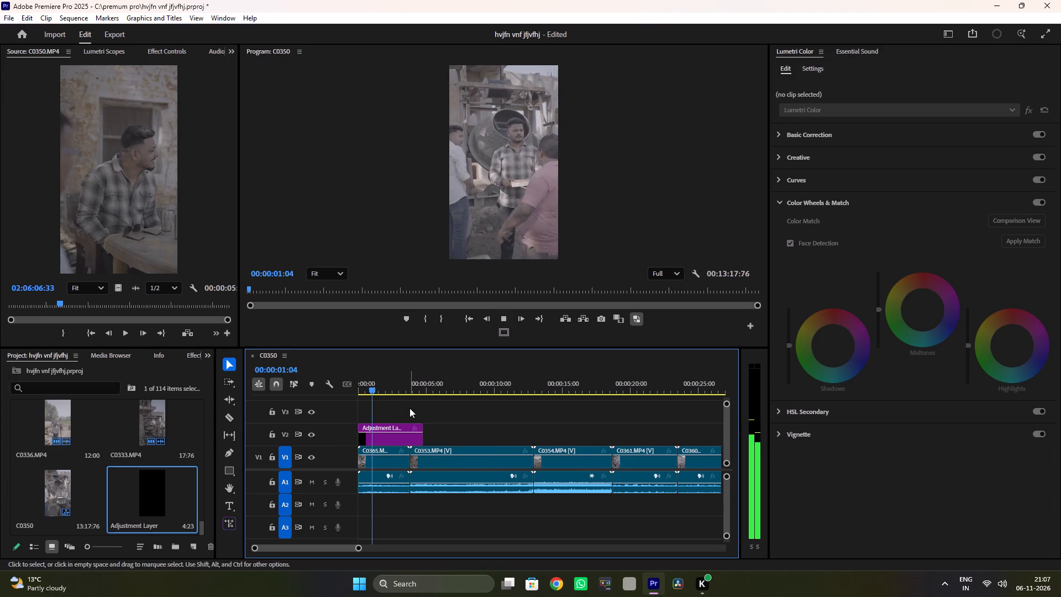
key("space")
left_click(415, 439)
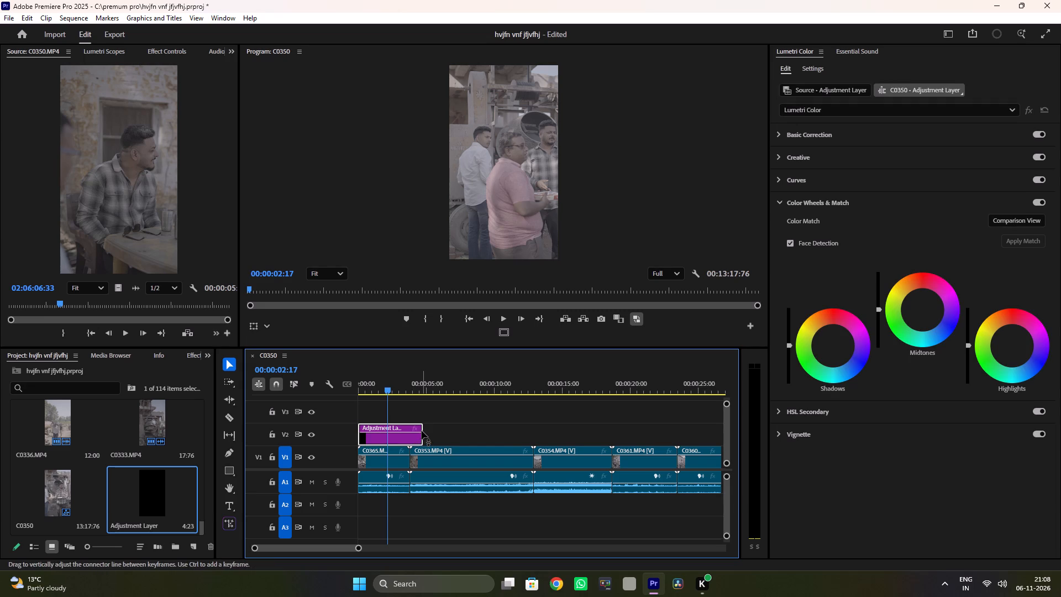
left_click_drag(423, 426, 402, 449)
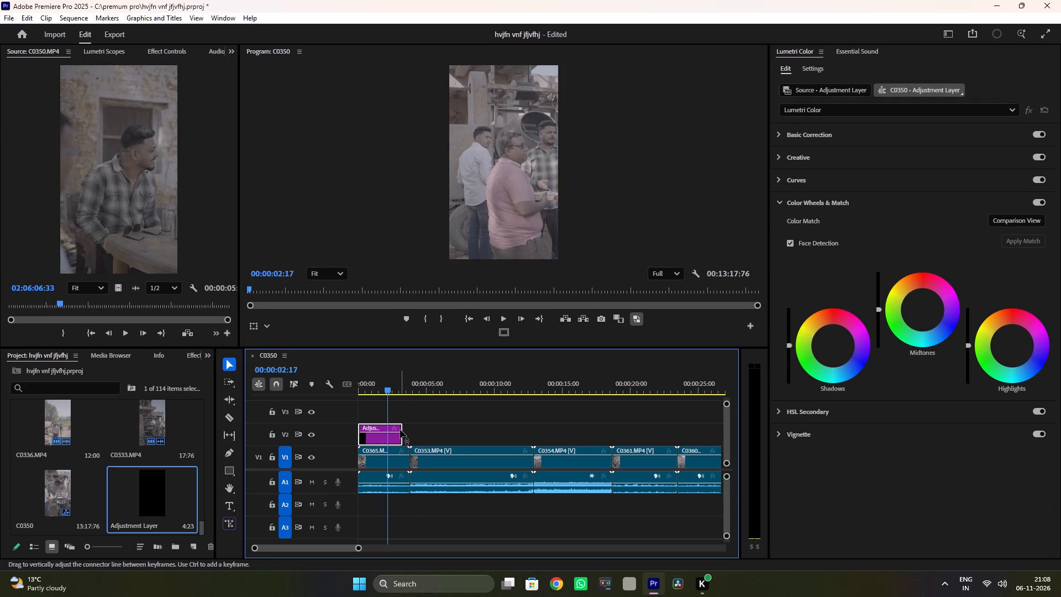
left_click_drag(400, 430, 410, 425)
left_click(391, 428)
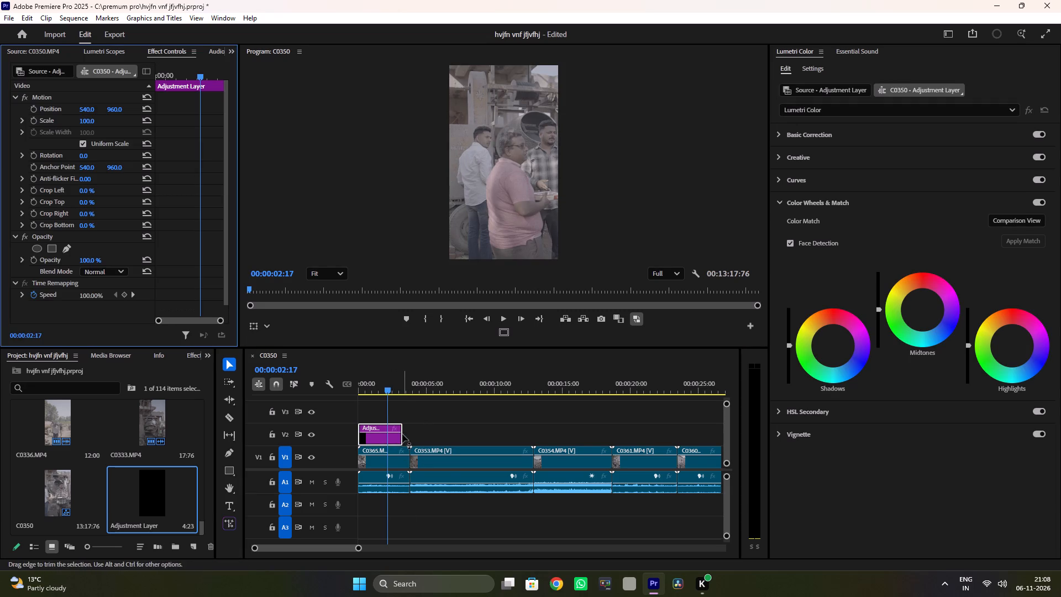
left_click(401, 434)
left_click_drag(405, 432, 418, 427)
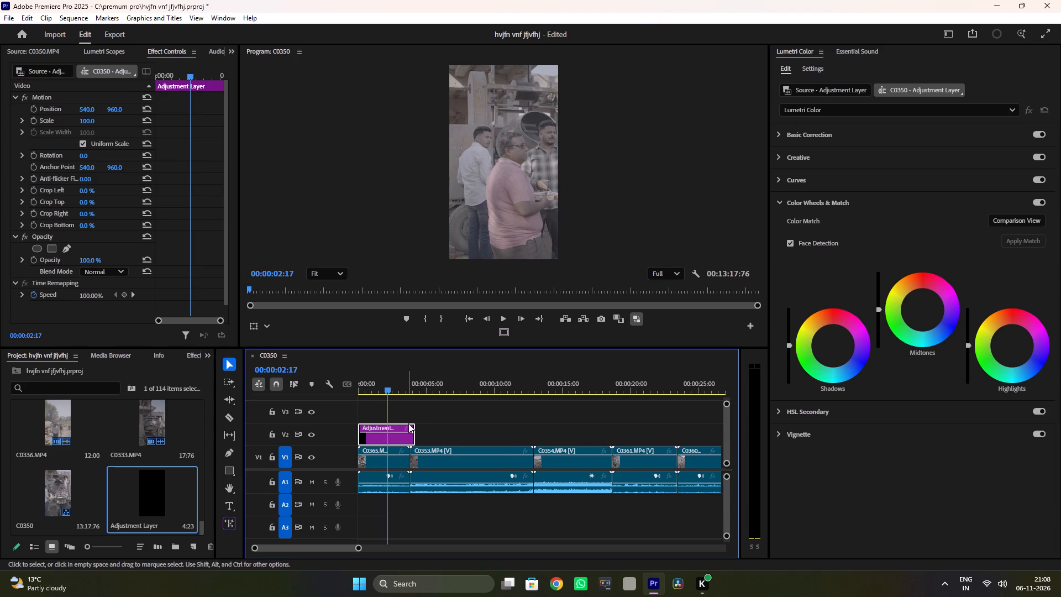
left_click_drag(417, 429, 411, 437)
left_click(385, 436)
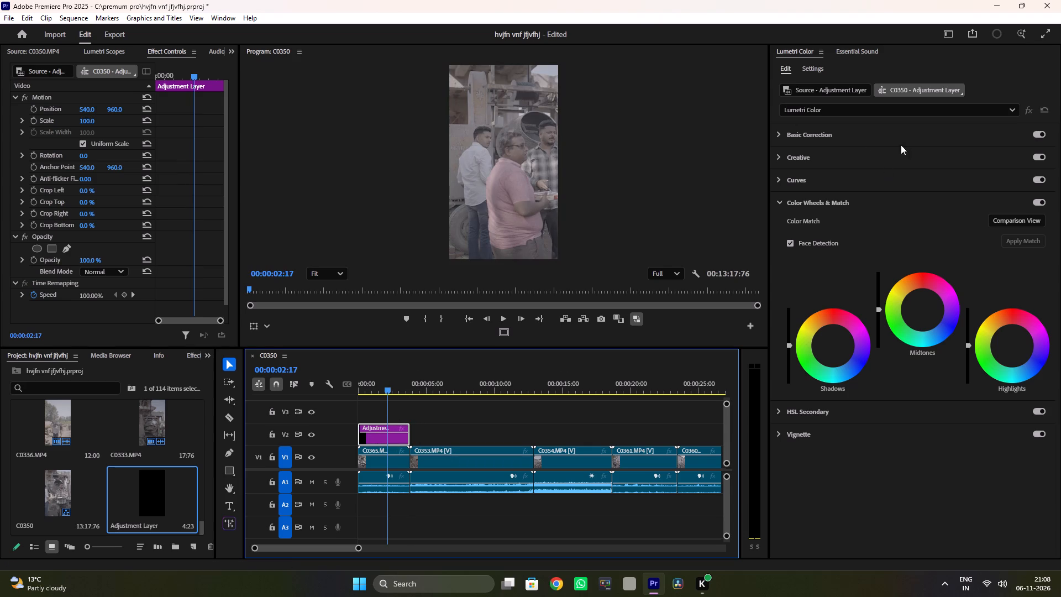
Apply the ALEXA_Default_LogC2Rec709 input LUT to the adjustment layer in Basic Correction.
left_click(804, 132)
left_click(839, 155)
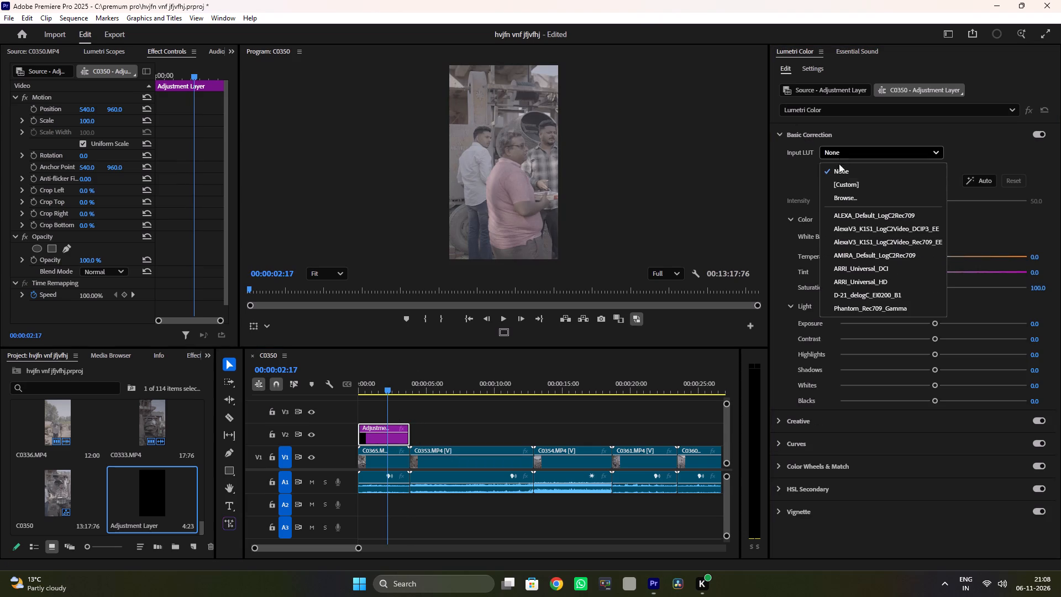
left_click(848, 217)
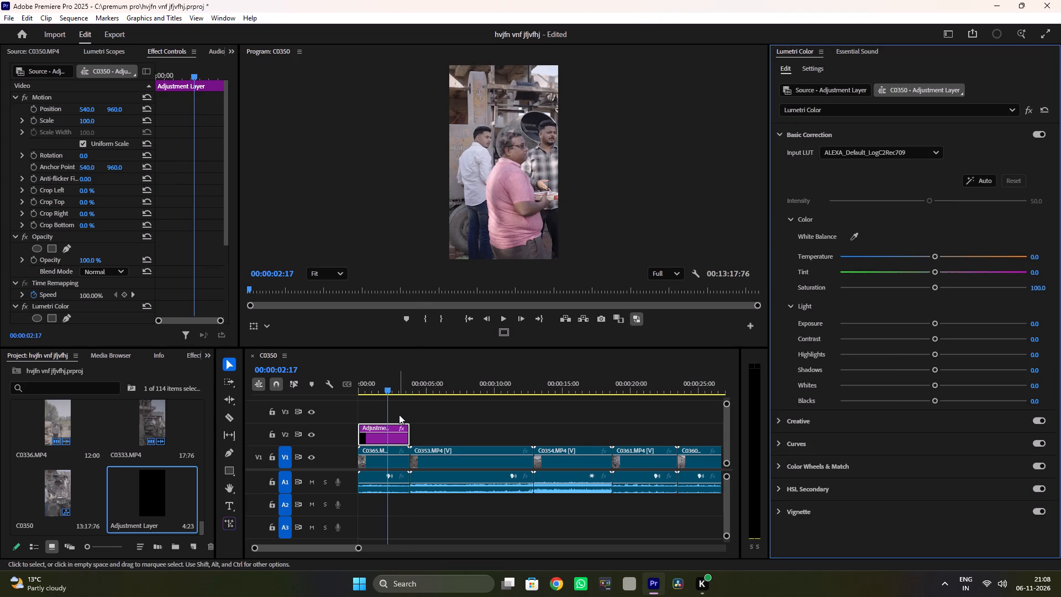
Inspect the graded opening shot enlarged to 42%, playing it from the start of the sequence.
left_click_drag(388, 391, 235, 376)
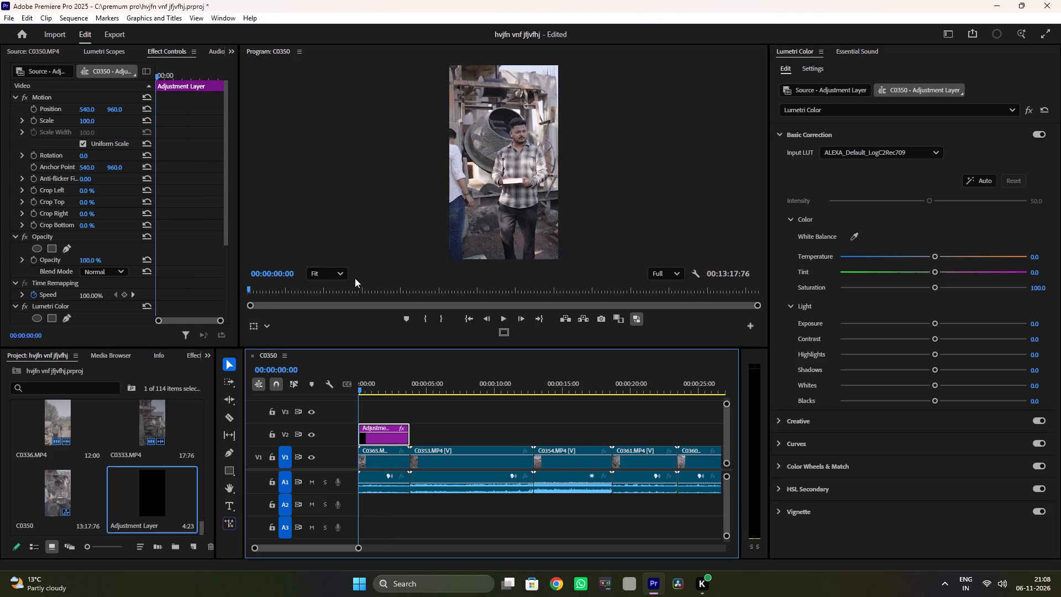
left_click(336, 275)
left_click(328, 359)
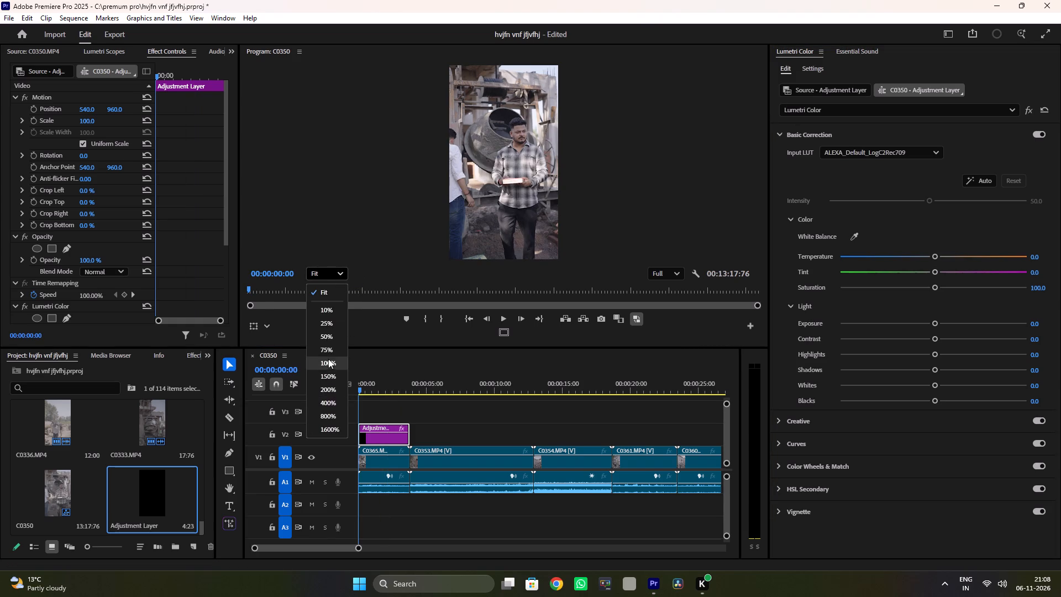
scroll(534, 213, "up", 5)
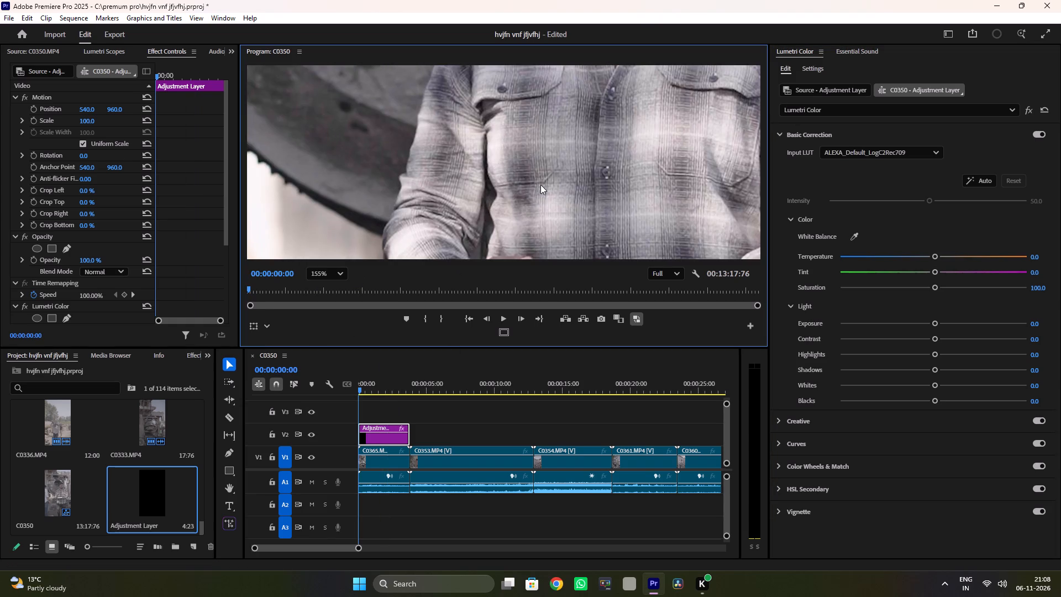
scroll(540, 185, "down", 15)
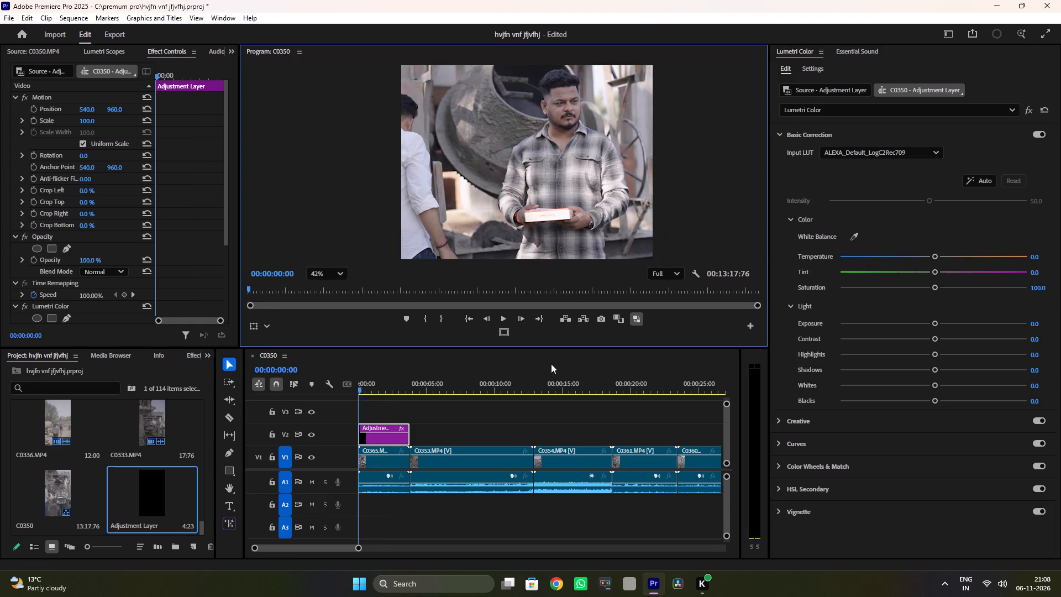
key("space")
key("space")
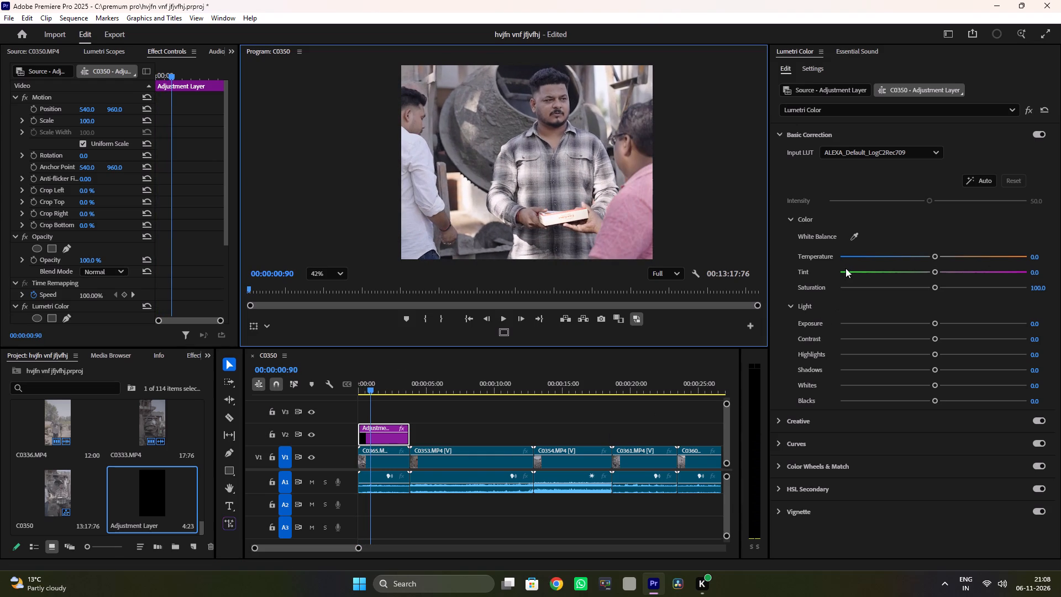
Show the Lumetri Scopes and warm the adjustment layer's temperature to about 18.6.
left_click(113, 51)
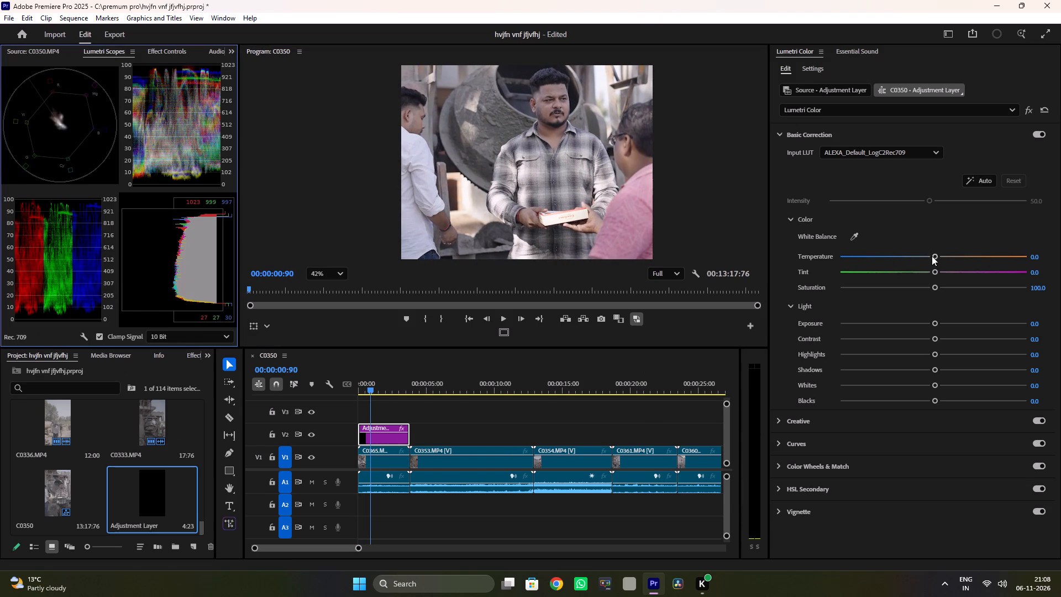
left_click_drag(932, 256, 942, 257)
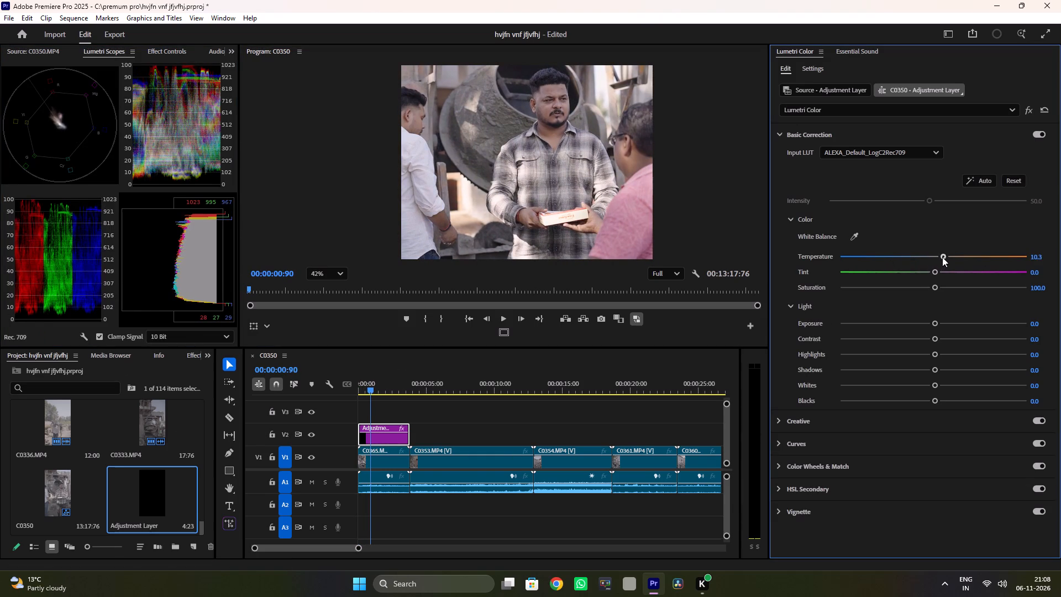
left_click_drag(942, 257, 950, 250)
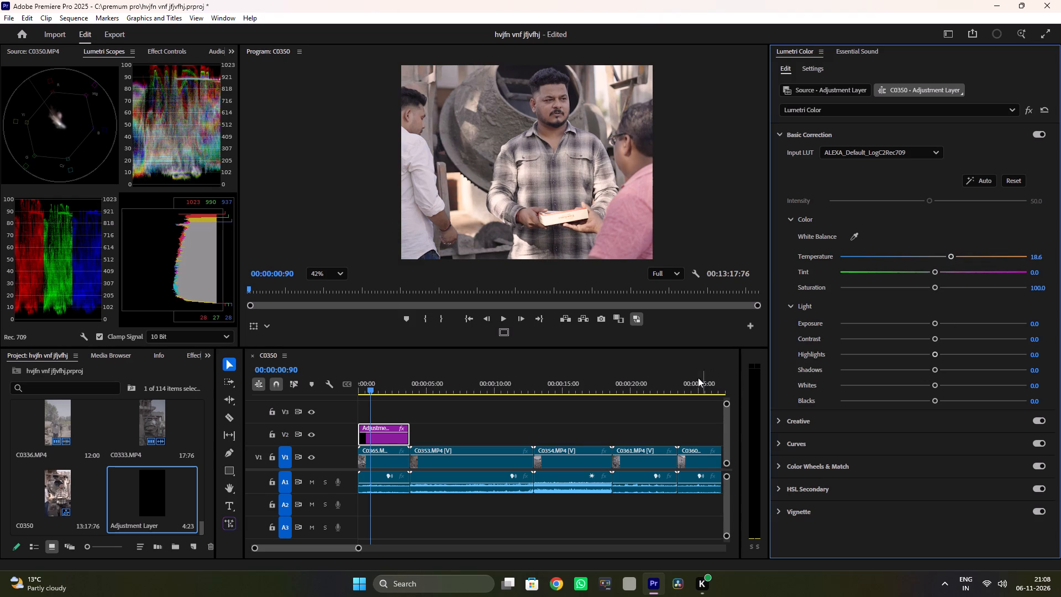
Raise the adjustment layer's Basic Correction saturation to about 110.9.
left_click_drag(933, 286, 976, 291)
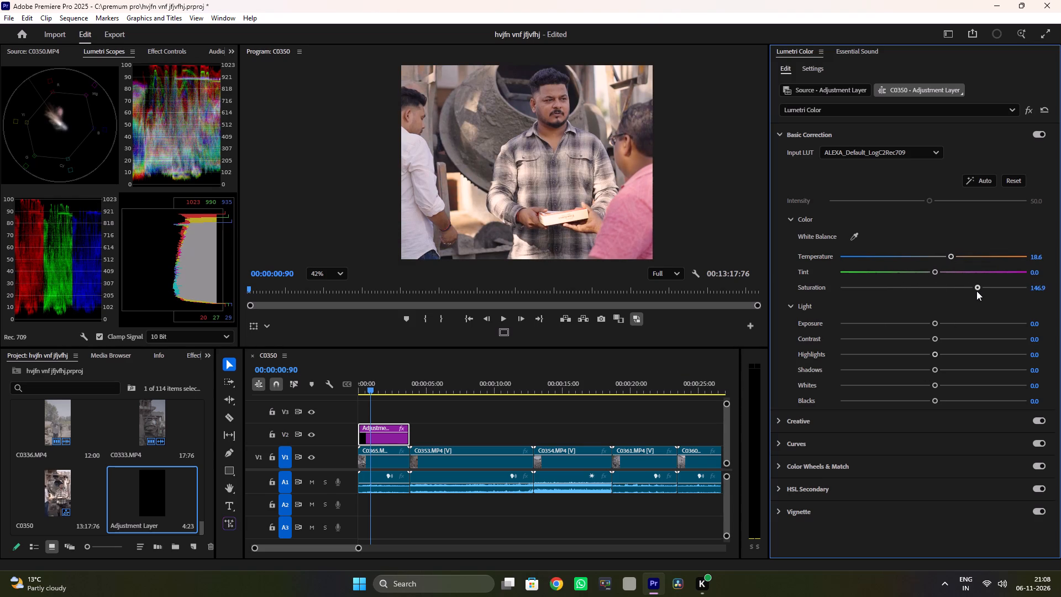
left_click_drag(976, 291, 944, 305)
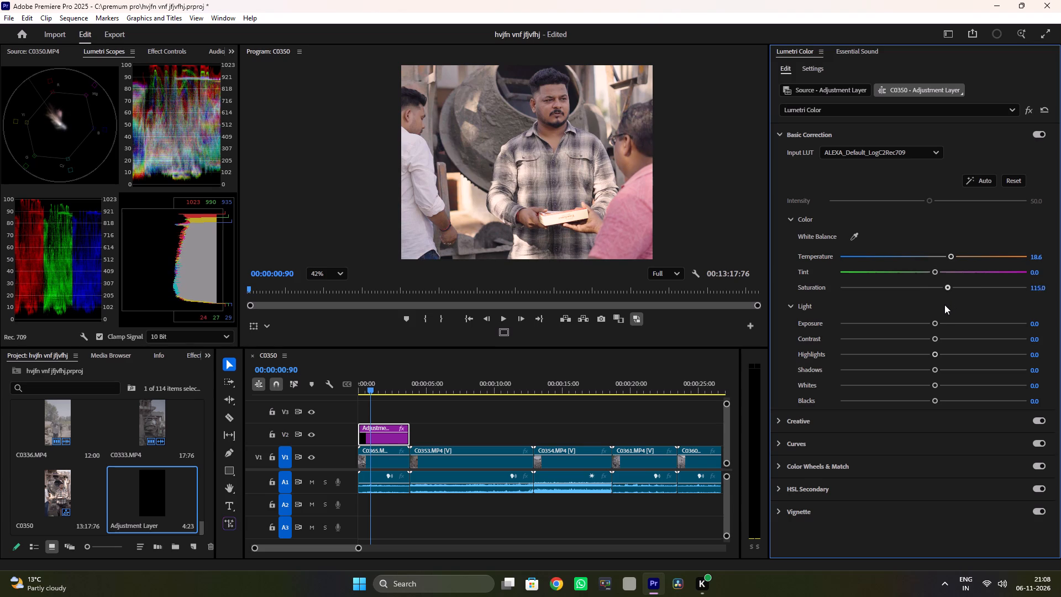
left_click_drag(944, 305, 936, 308)
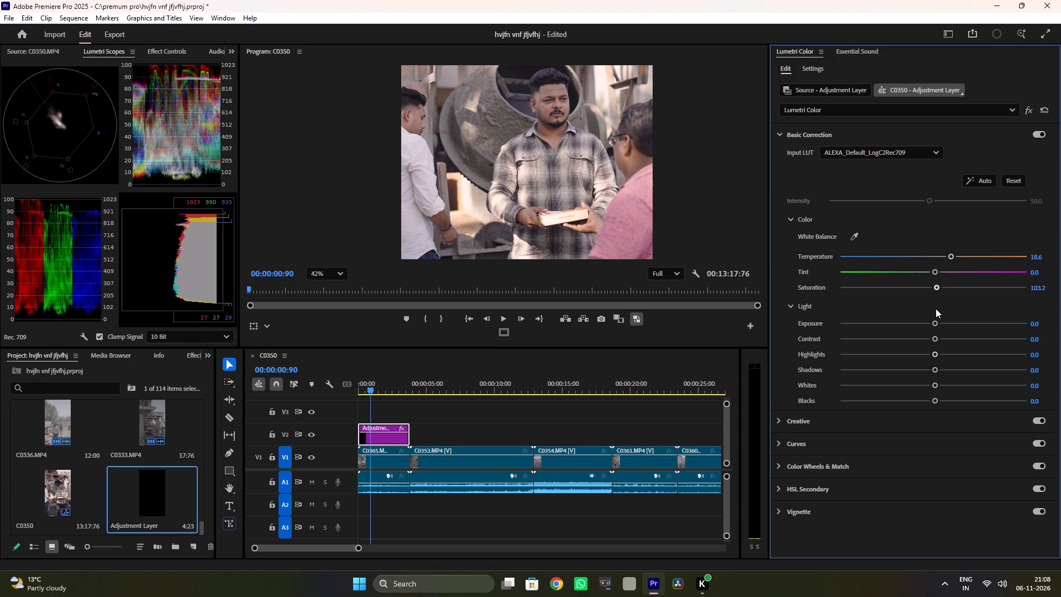
left_click_drag(936, 308, 943, 305)
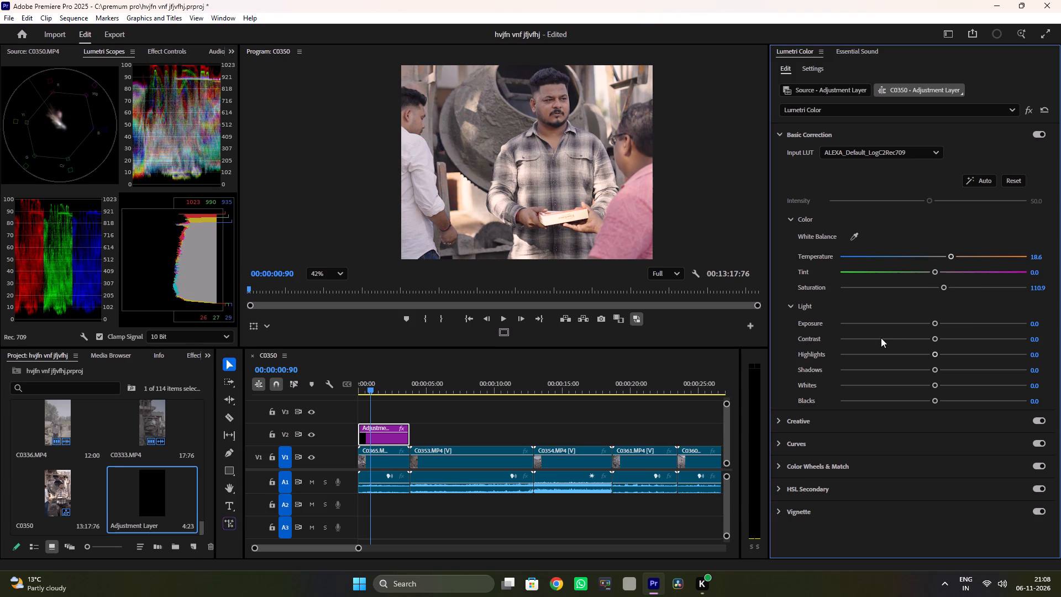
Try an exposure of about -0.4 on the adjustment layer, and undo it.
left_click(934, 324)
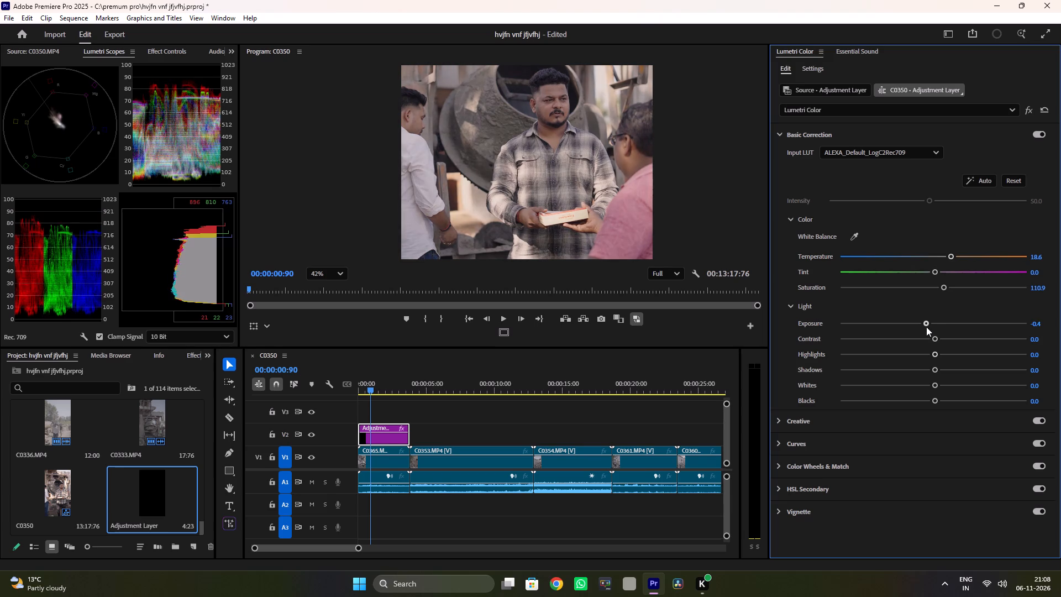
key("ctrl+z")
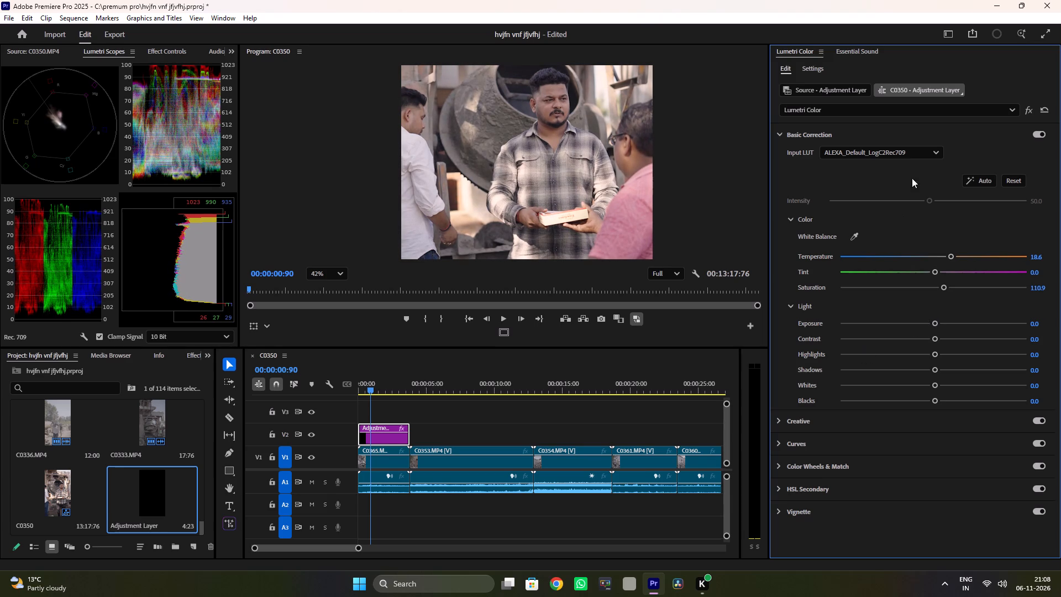
Expand the adjustment layer's Lumetri curves and narrow the Lumetri Color and audio meter areas to enlarge the preview and timeline.
left_click(797, 423)
scroll(853, 342, "down", 12)
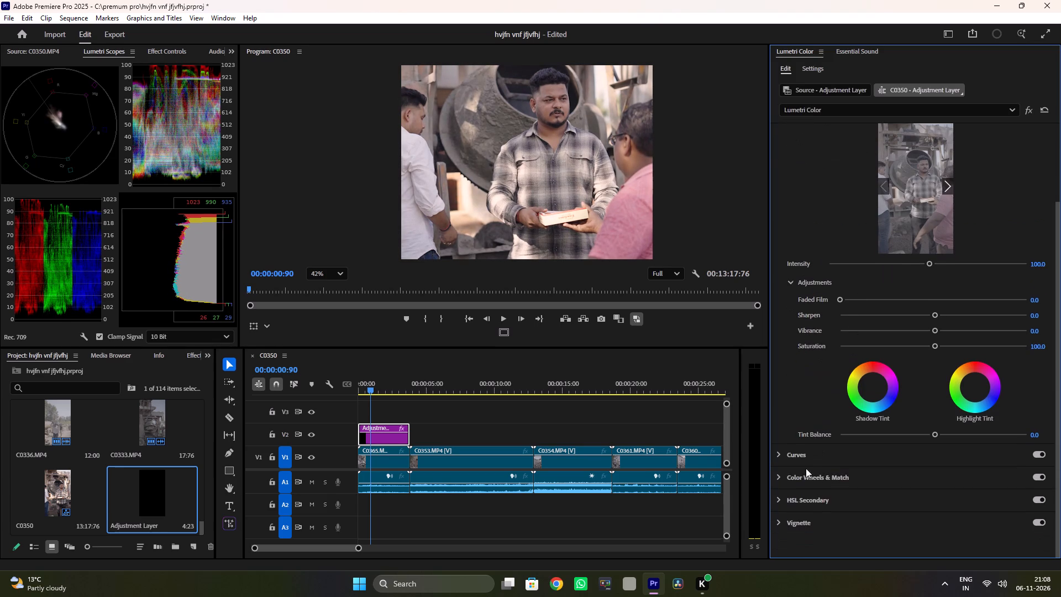
left_click(795, 448)
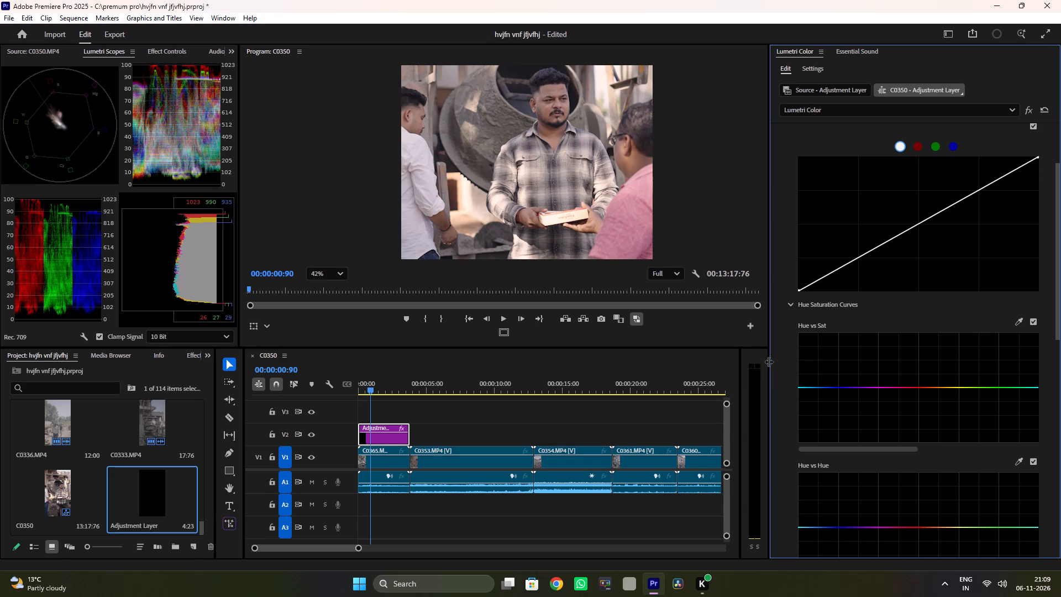
left_click_drag(768, 362, 871, 335)
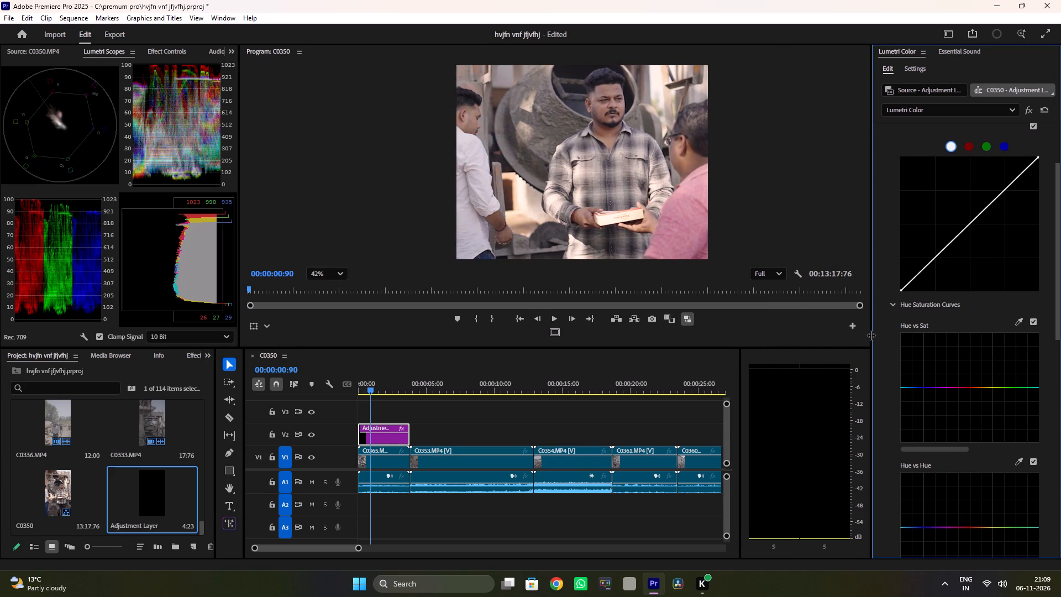
left_click_drag(871, 335, 855, 344)
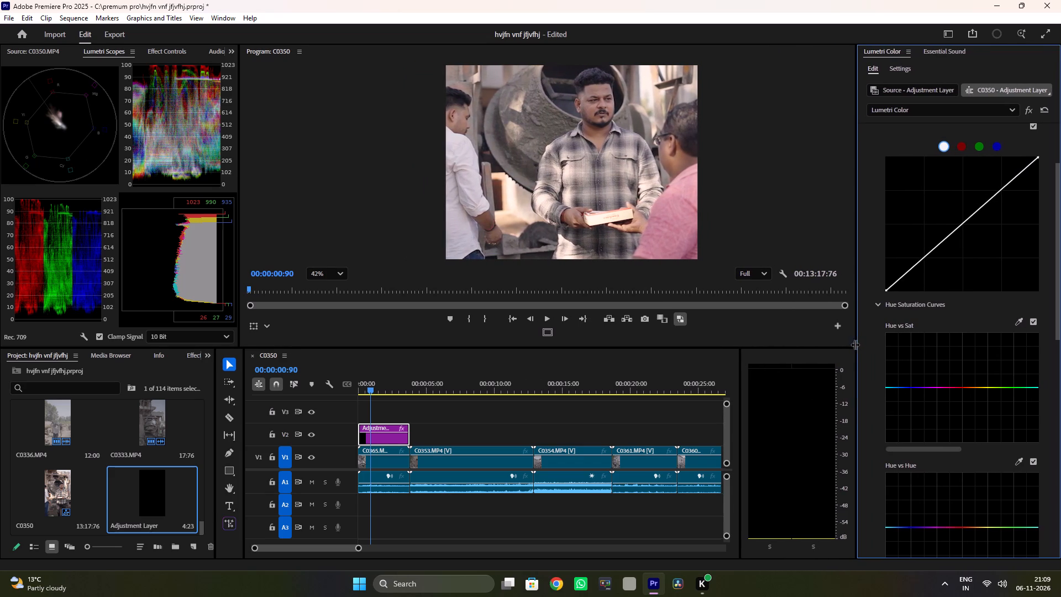
left_click_drag(855, 344, 851, 348)
left_click_drag(740, 422, 858, 394)
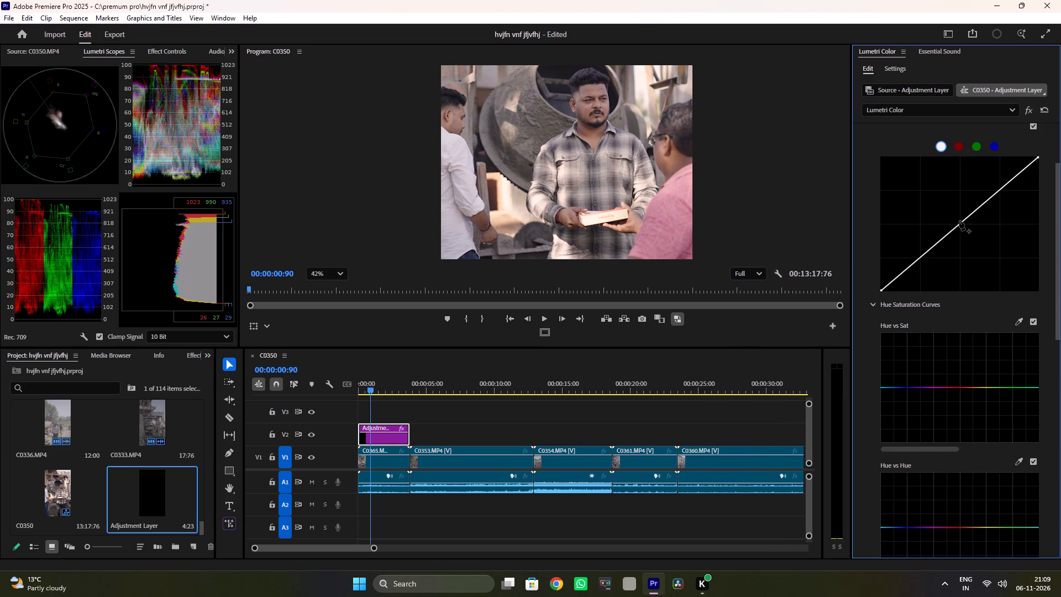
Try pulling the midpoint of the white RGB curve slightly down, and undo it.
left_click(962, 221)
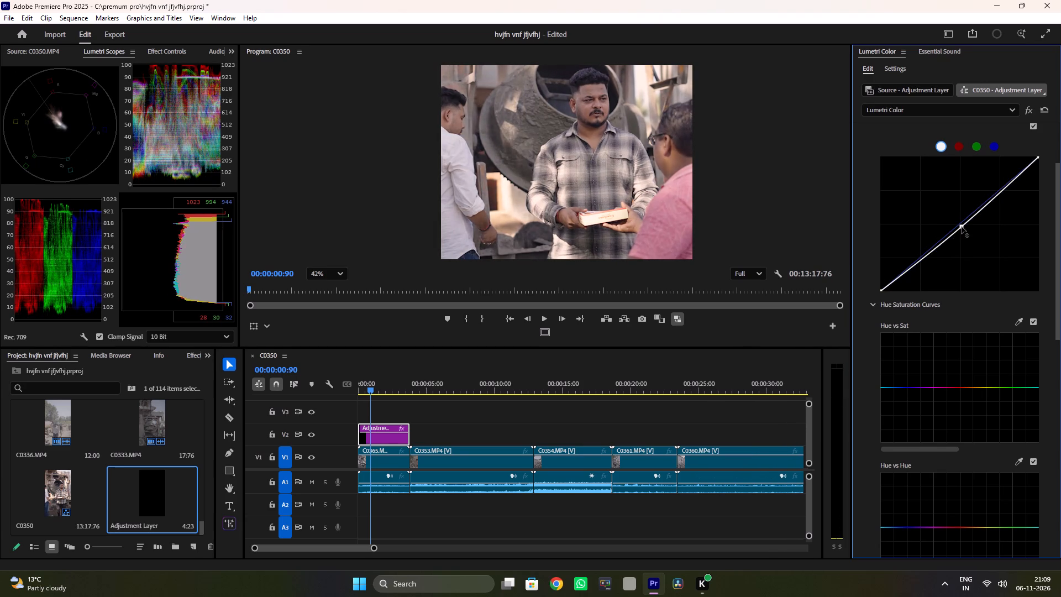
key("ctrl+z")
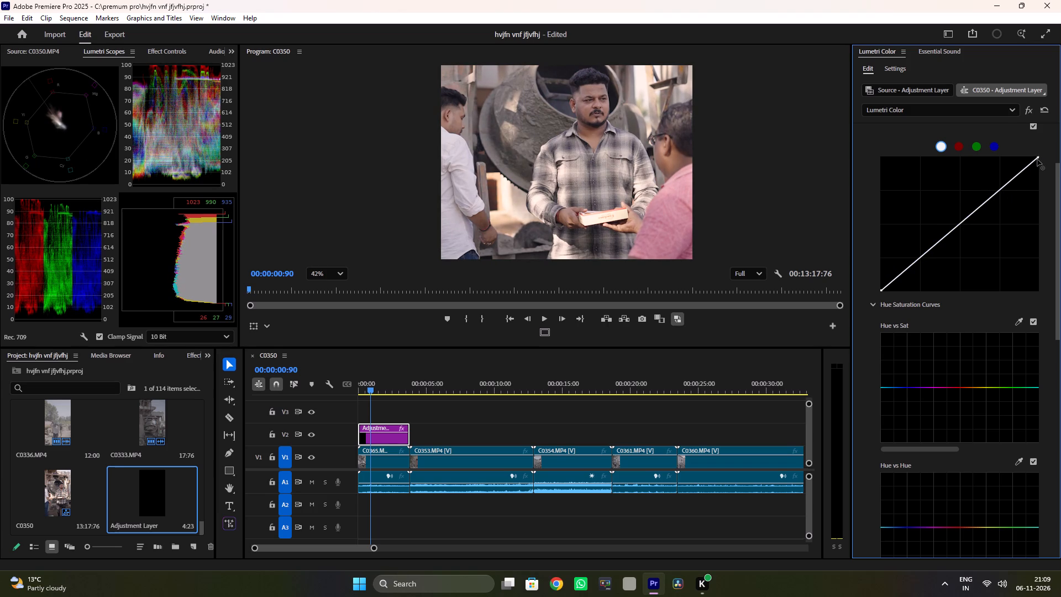
Lower the highlight end of the adjustment layer's white RGB curve slightly and nudge its black point inward along the bottom.
left_click_drag(1037, 159, 1034, 178)
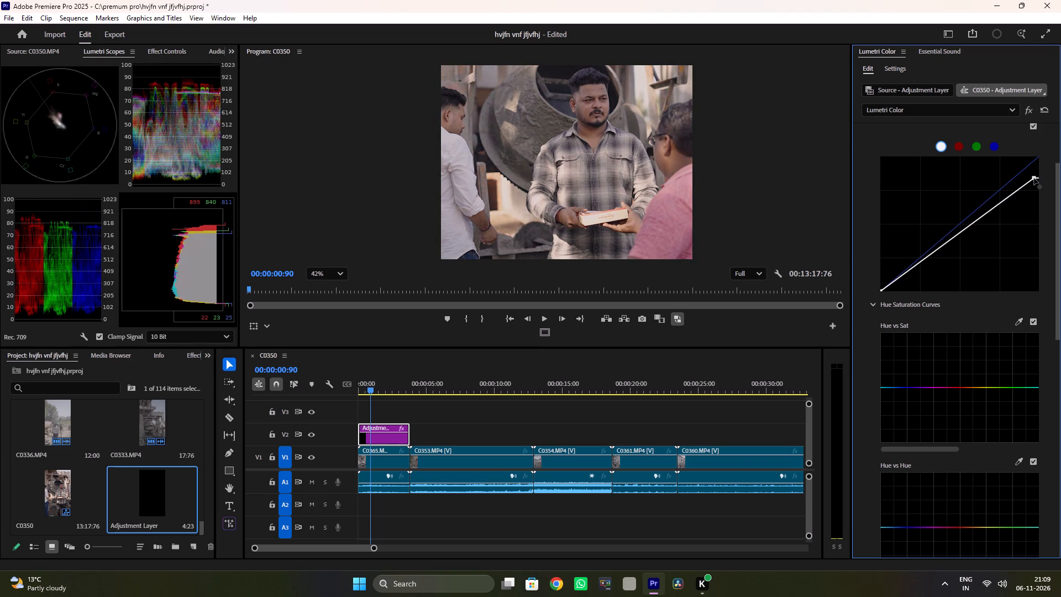
left_click_drag(1034, 178, 1038, 170)
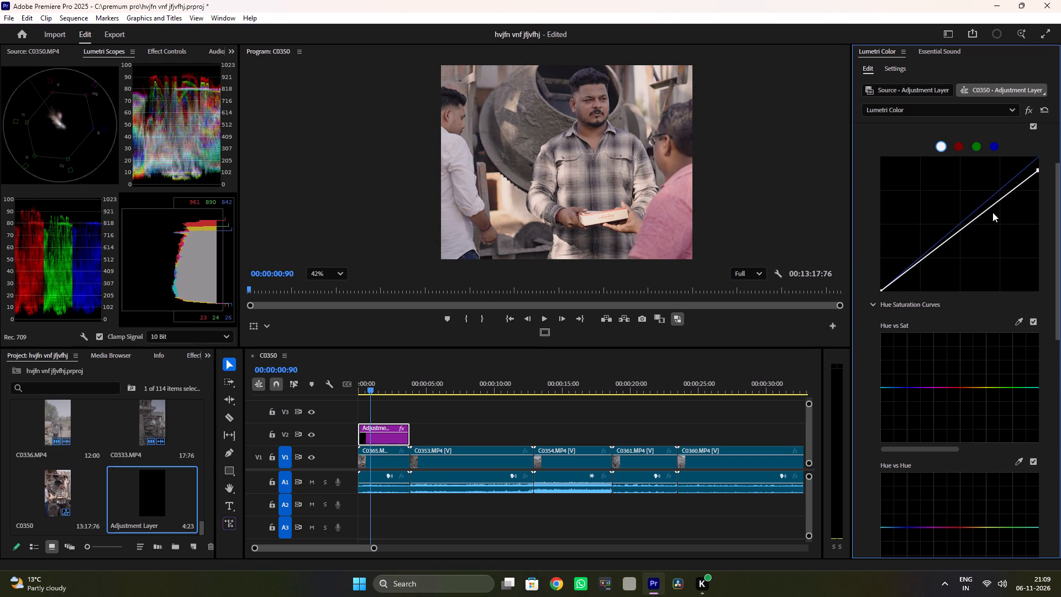
left_click_drag(881, 290, 861, 290)
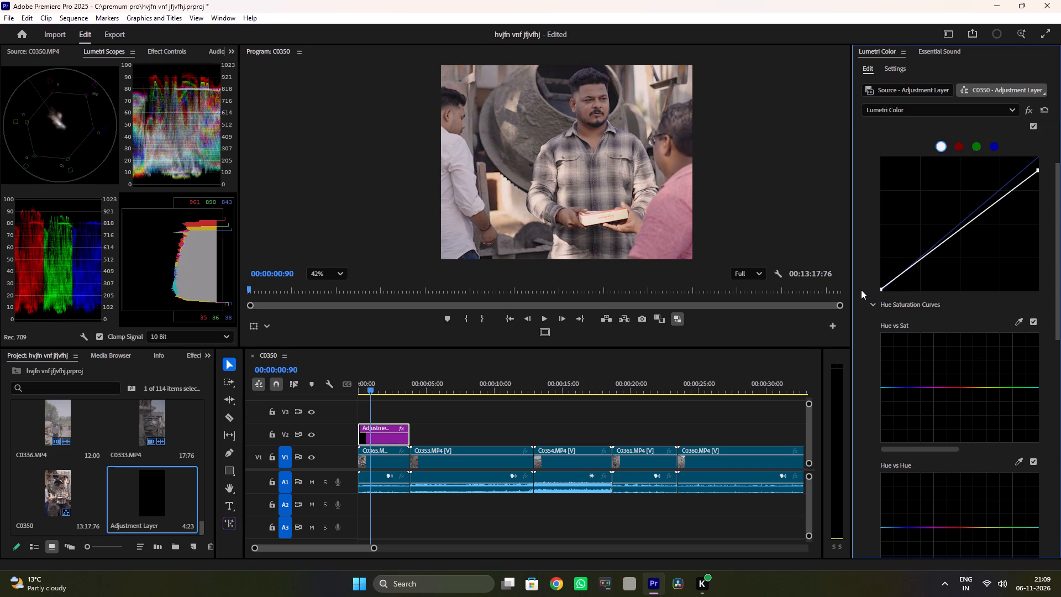
left_click_drag(861, 290, 845, 296)
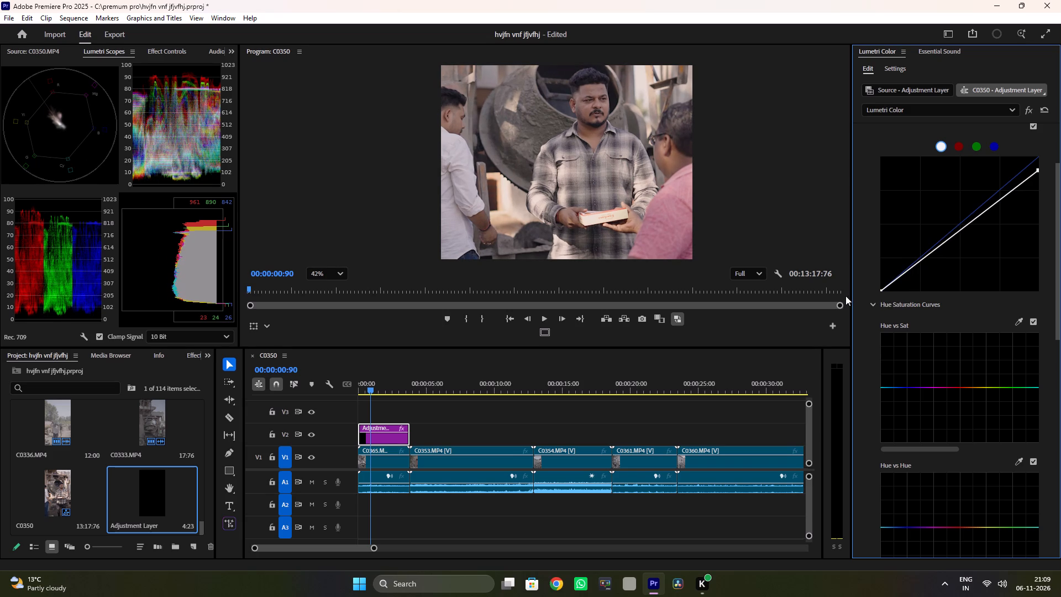
left_click_drag(845, 296, 826, 289)
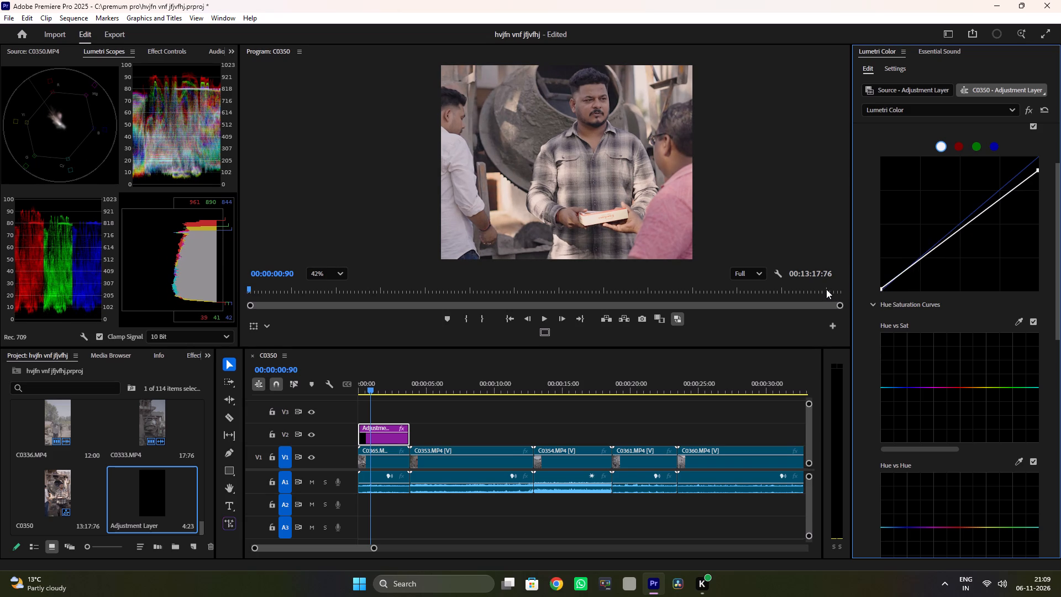
left_click_drag(826, 289, 790, 345)
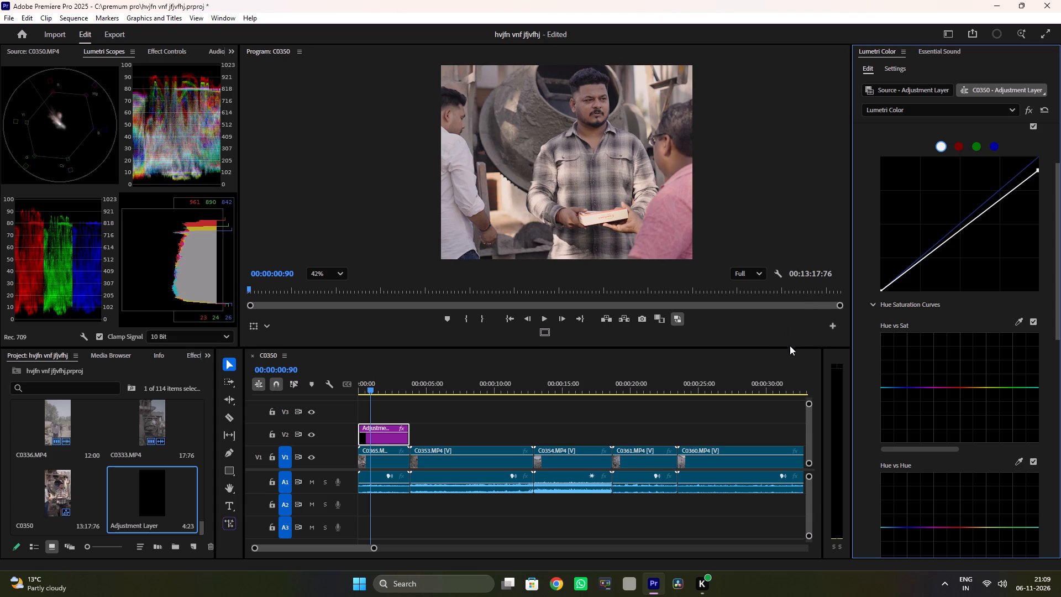
left_click_drag(790, 345, 890, 326)
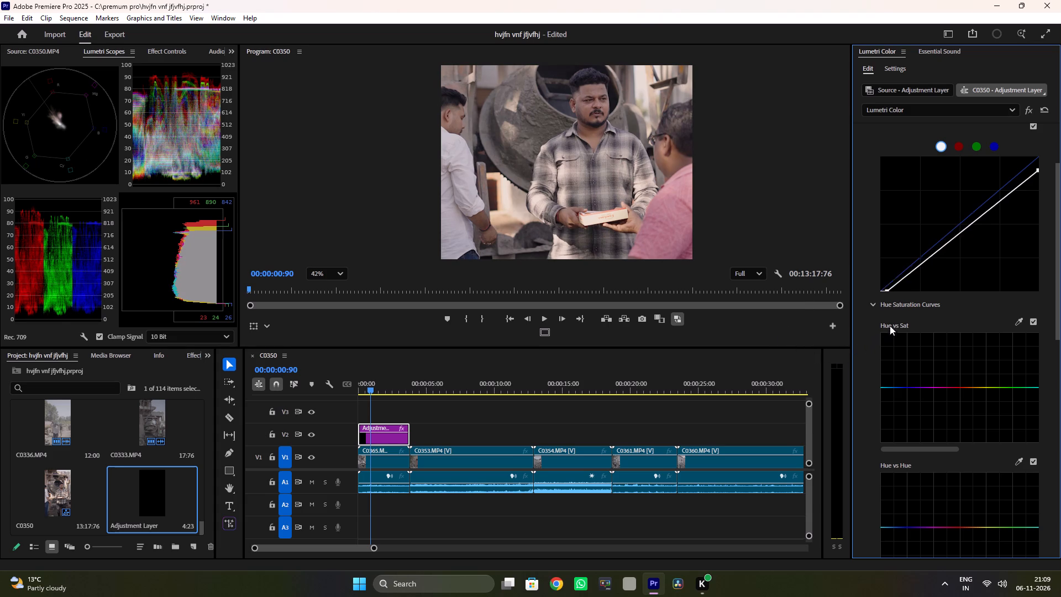
left_click_drag(890, 326, 881, 327)
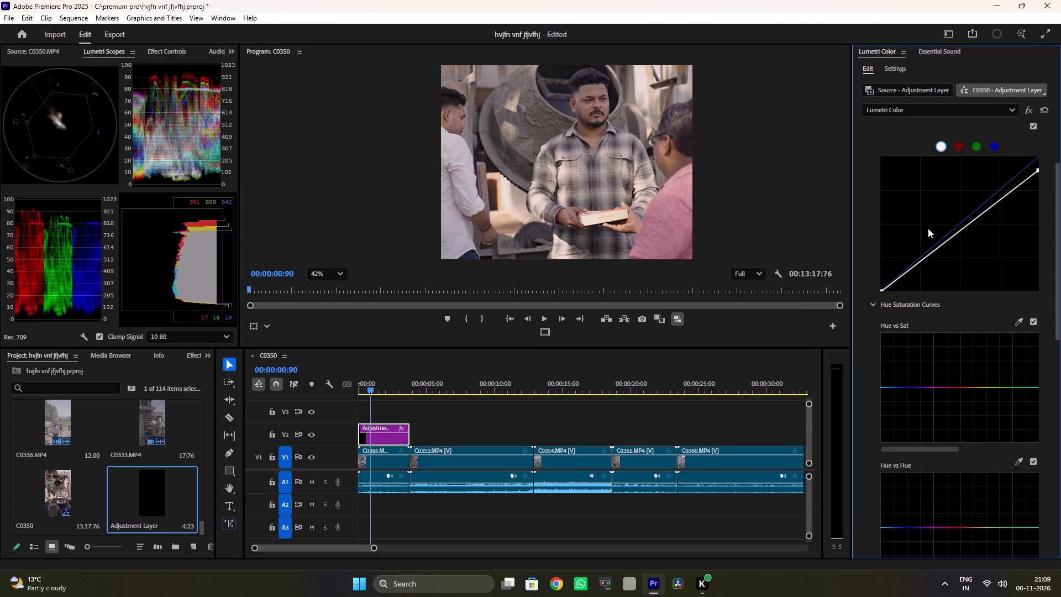
Lift the shadows with a point about a quarter along the white RGB curve, and play the opening shot to check.
left_click_drag(937, 250, 937, 247)
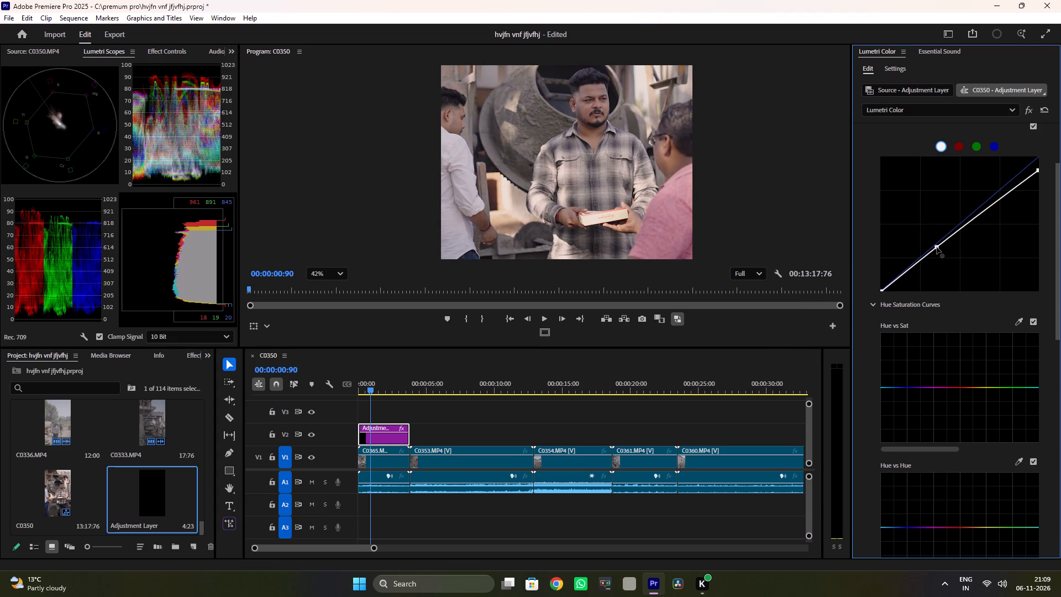
left_click_drag(937, 247, 937, 244)
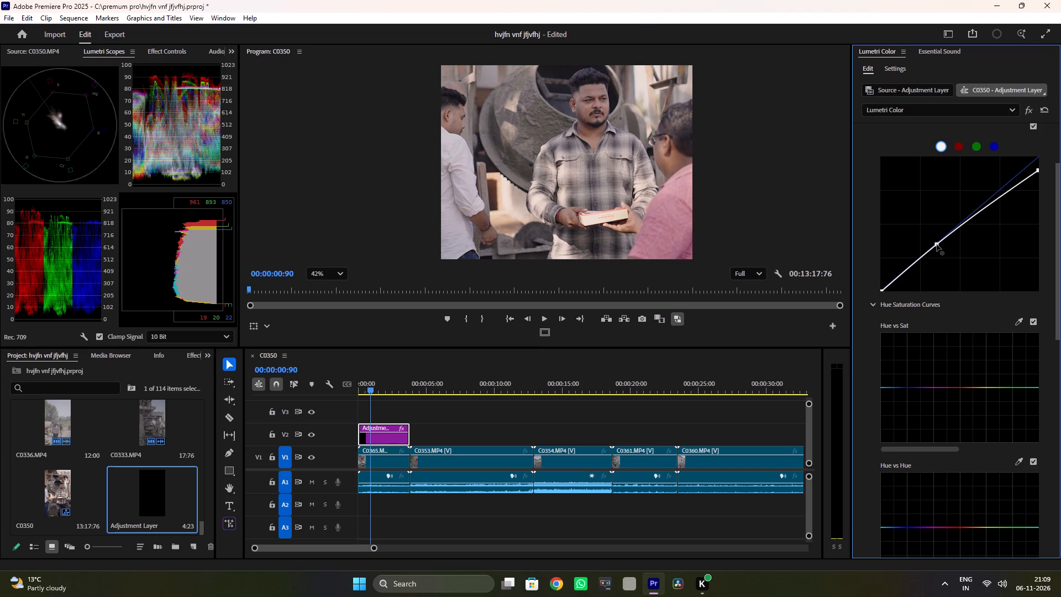
left_click_drag(937, 244, 931, 248)
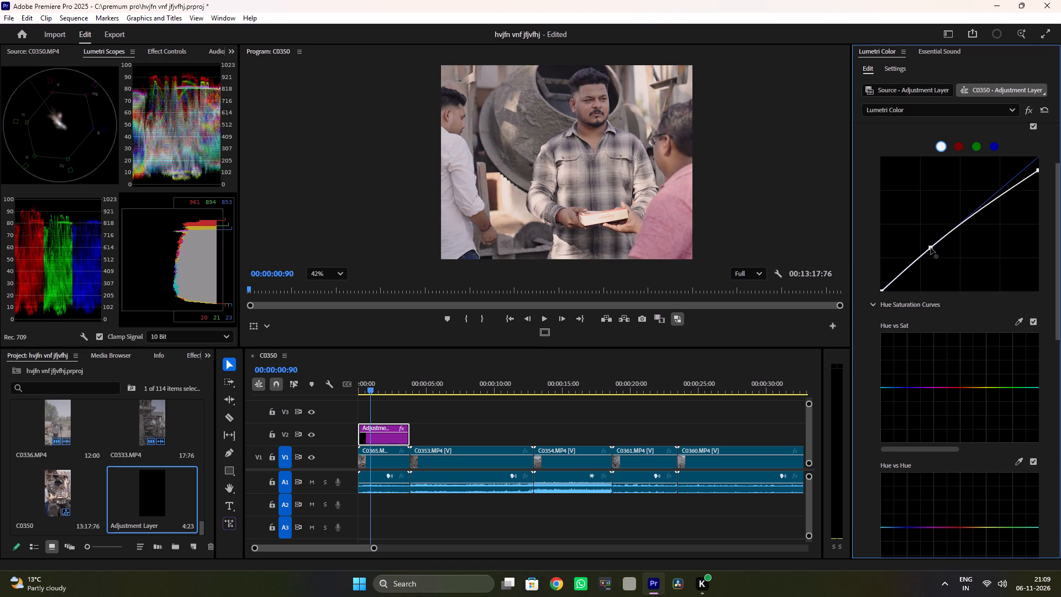
left_click_drag(931, 248, 918, 256)
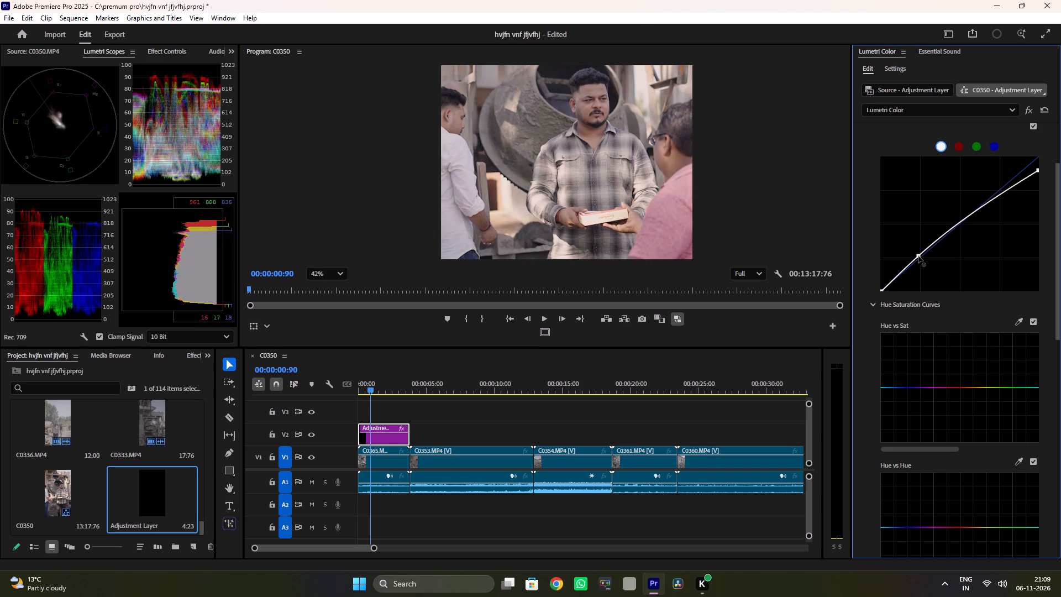
left_click_drag(918, 256, 921, 256)
key("space")
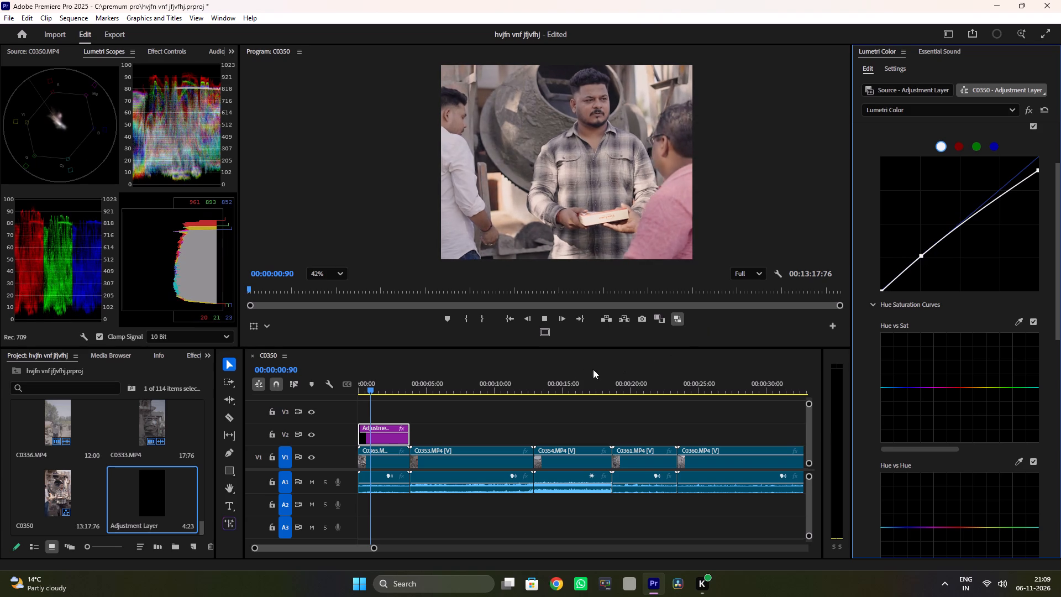
key("space")
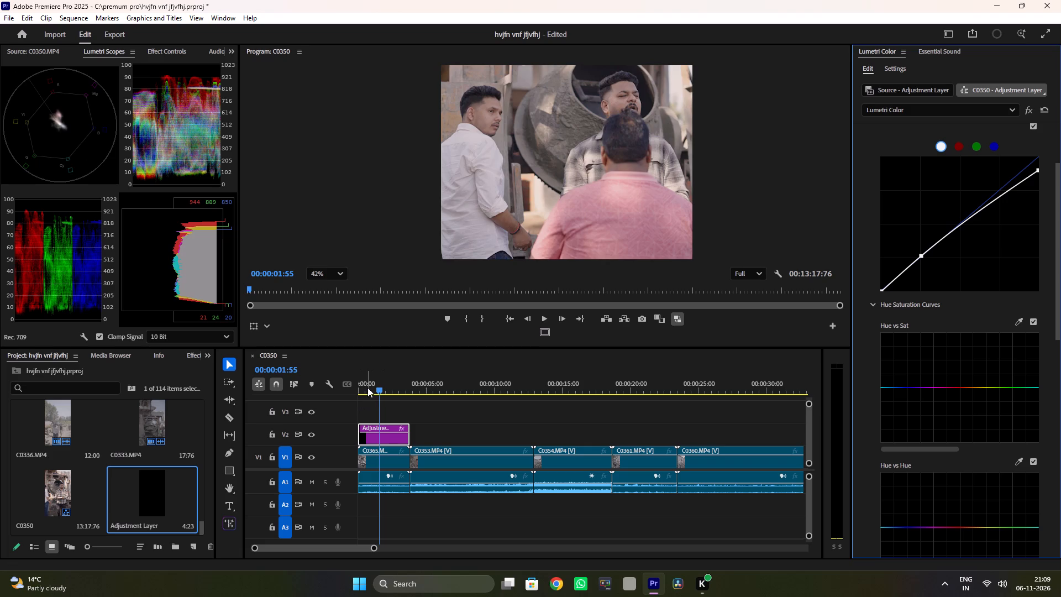
left_click(367, 387)
key("space")
key("space")
Sample the plaid-shirted man's skin for Hue vs Sat and raise the orange saturation slightly, widening the falloff toward green.
scroll(908, 356, "down", 2)
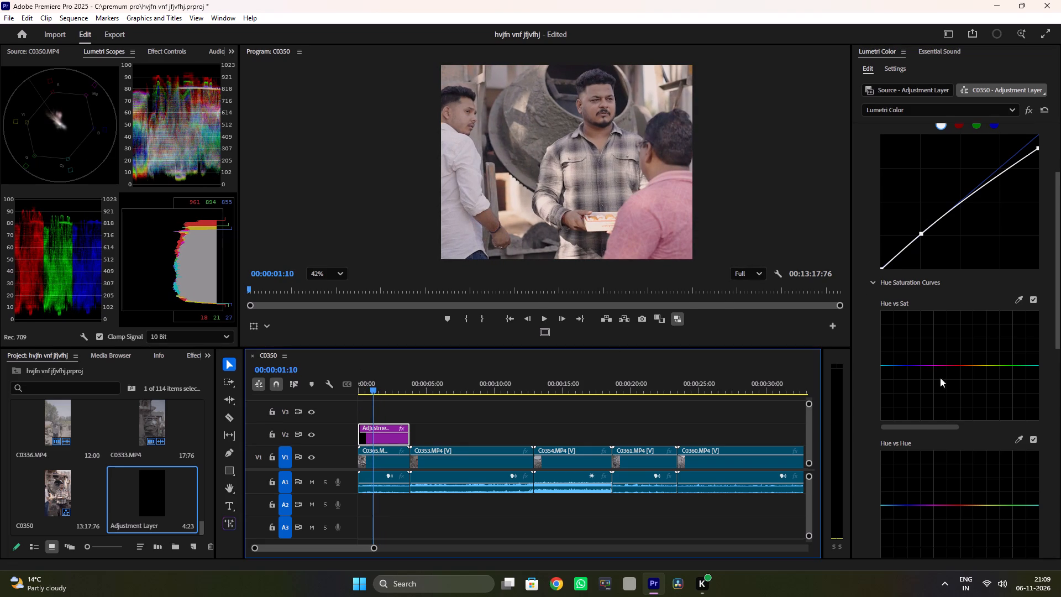
scroll(940, 378, "down", 1)
left_click(1018, 289)
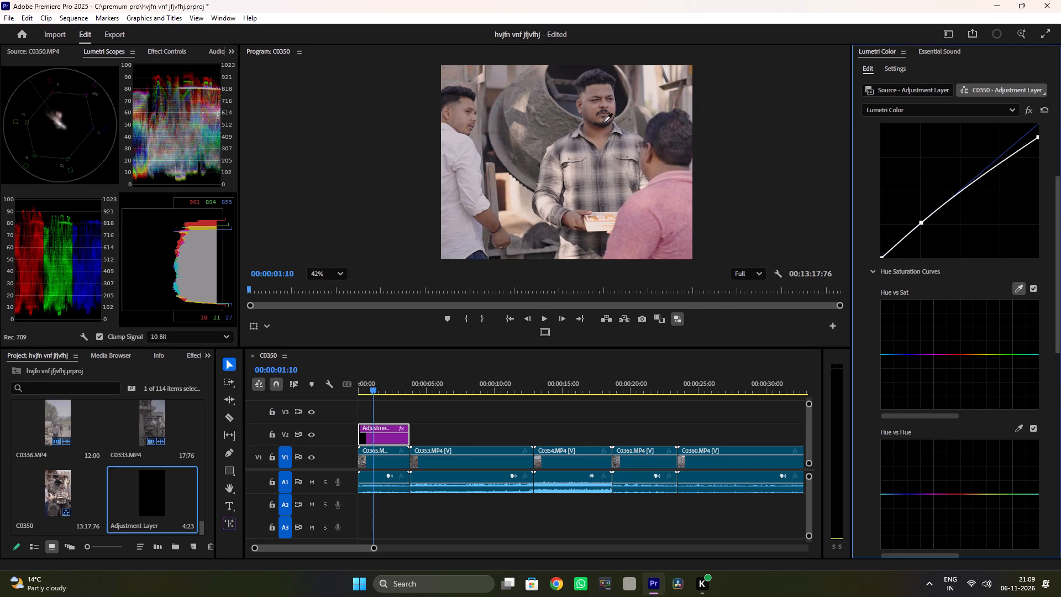
left_click(597, 134)
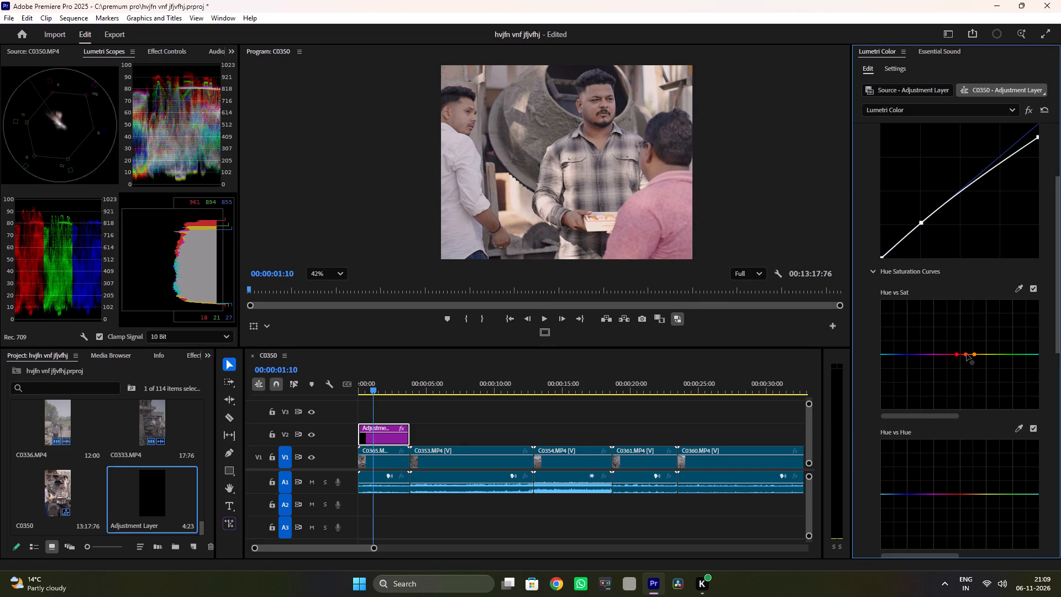
left_click_drag(967, 354, 956, 328)
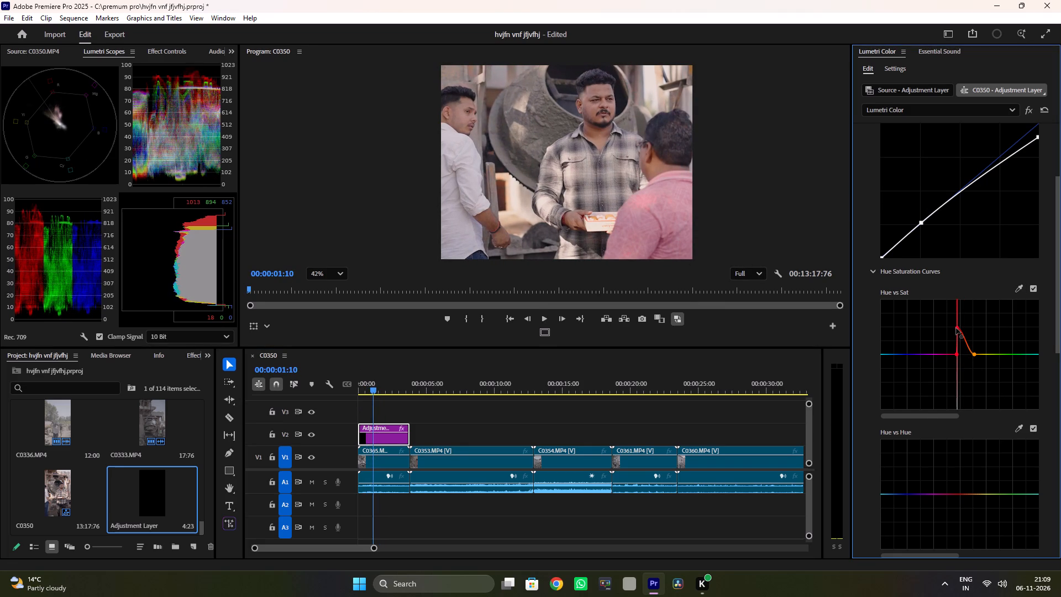
left_click_drag(956, 328, 906, 334)
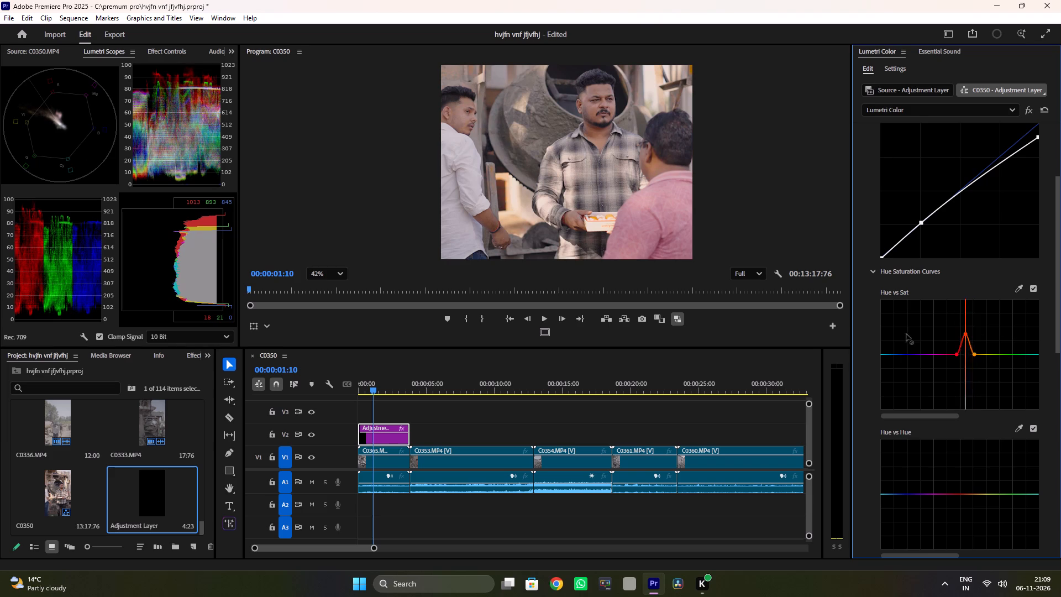
left_click_drag(906, 334, 1049, 335)
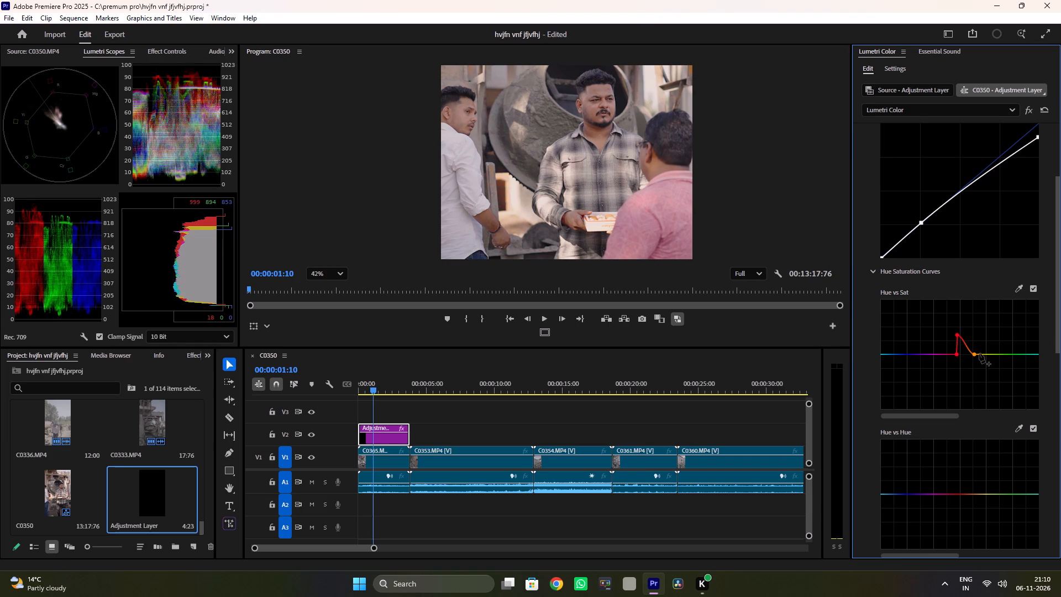
left_click_drag(974, 355, 1017, 356)
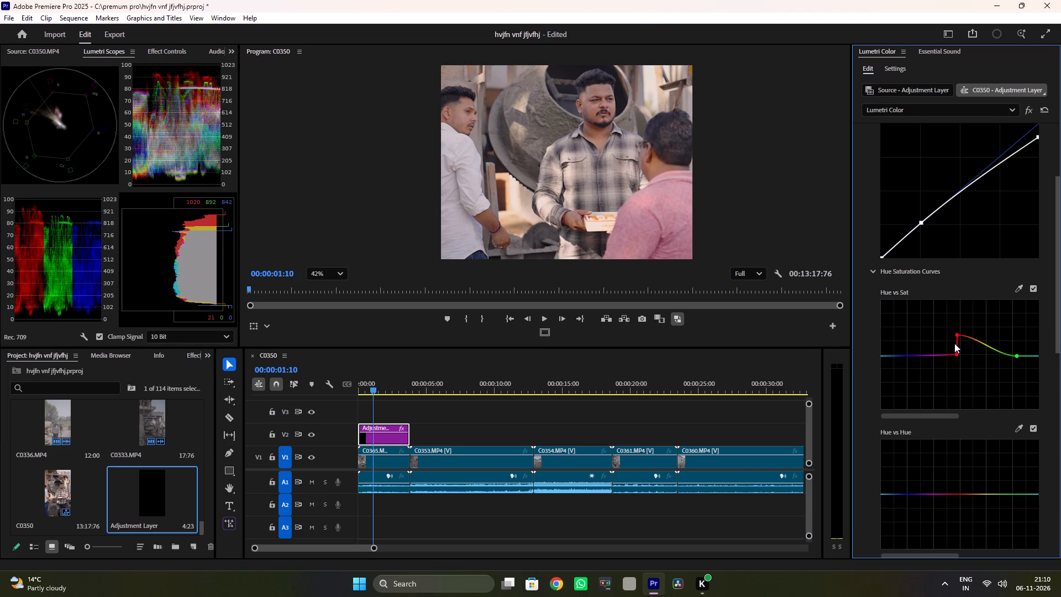
left_click_drag(957, 336, 1031, 337)
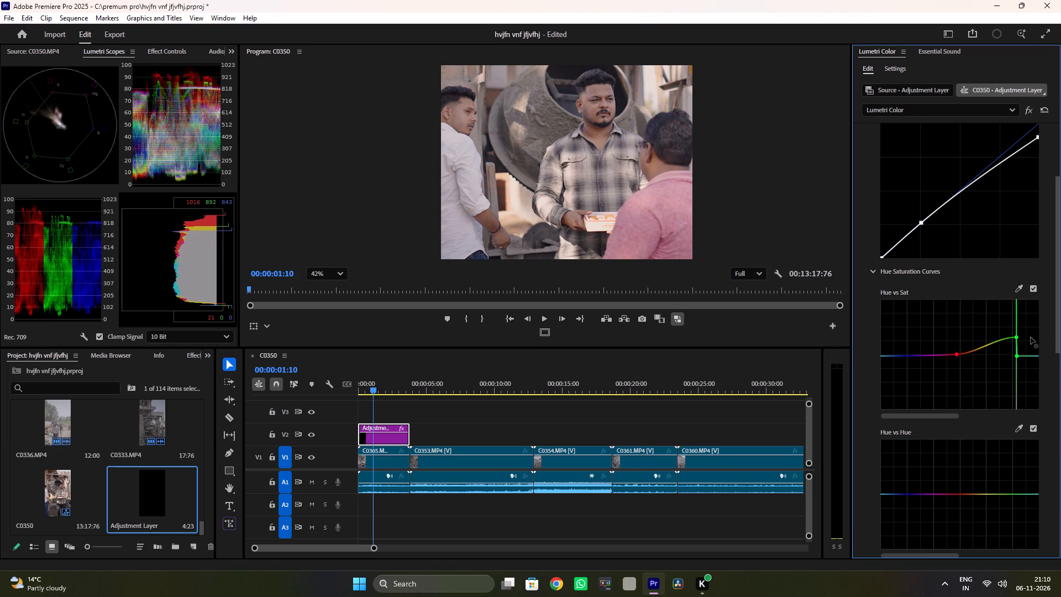
left_click_drag(1031, 337, 979, 343)
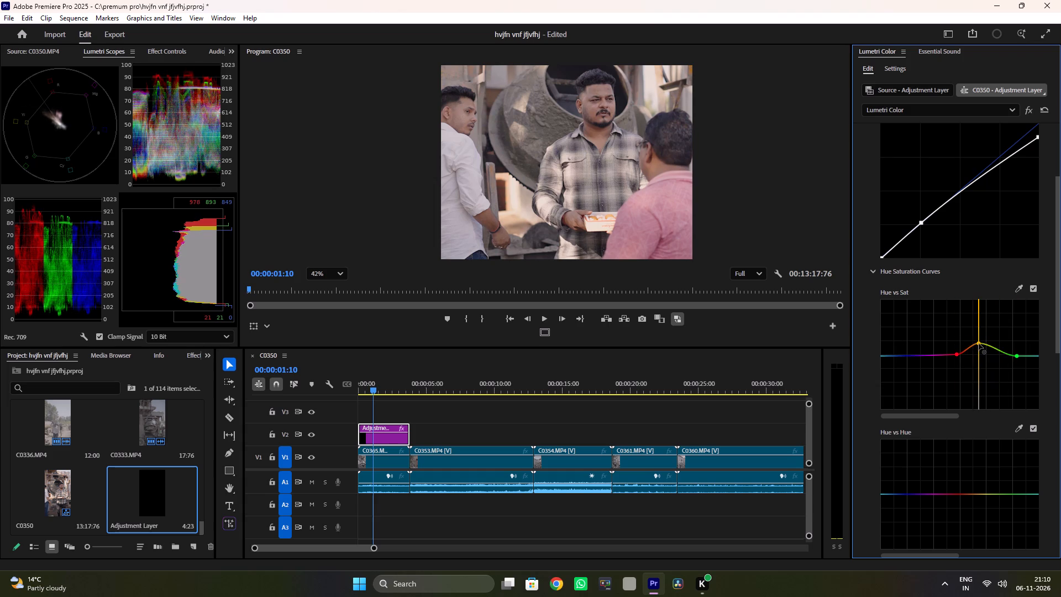
left_click_drag(979, 343, 969, 342)
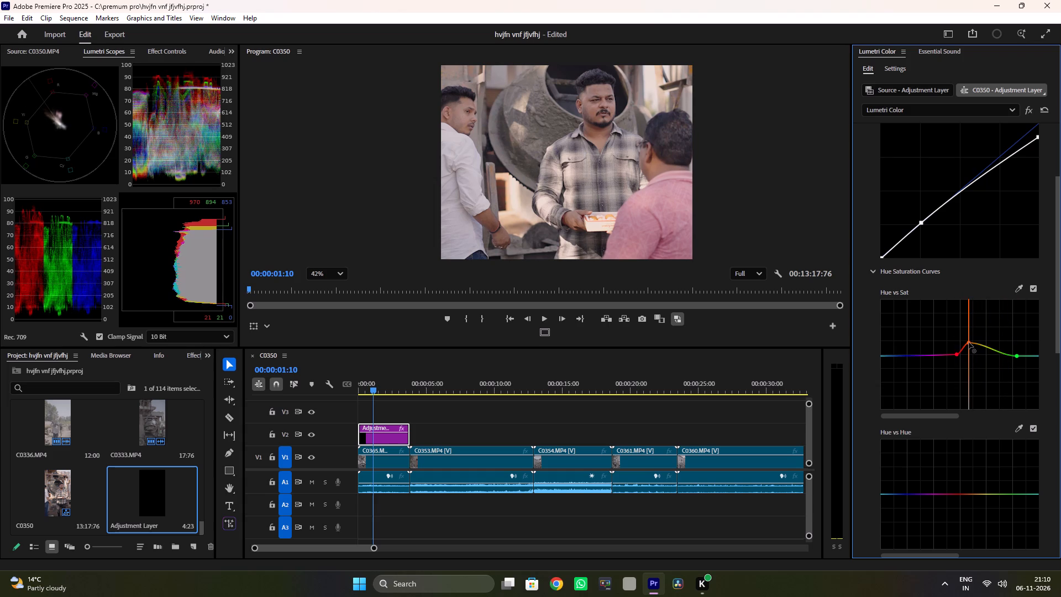
left_click_drag(969, 342, 970, 344)
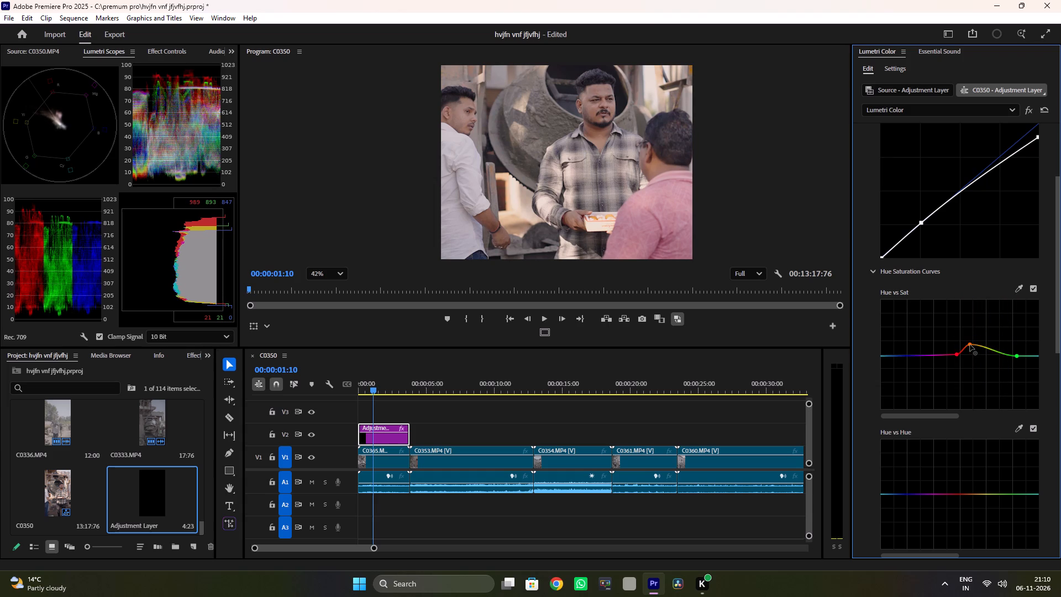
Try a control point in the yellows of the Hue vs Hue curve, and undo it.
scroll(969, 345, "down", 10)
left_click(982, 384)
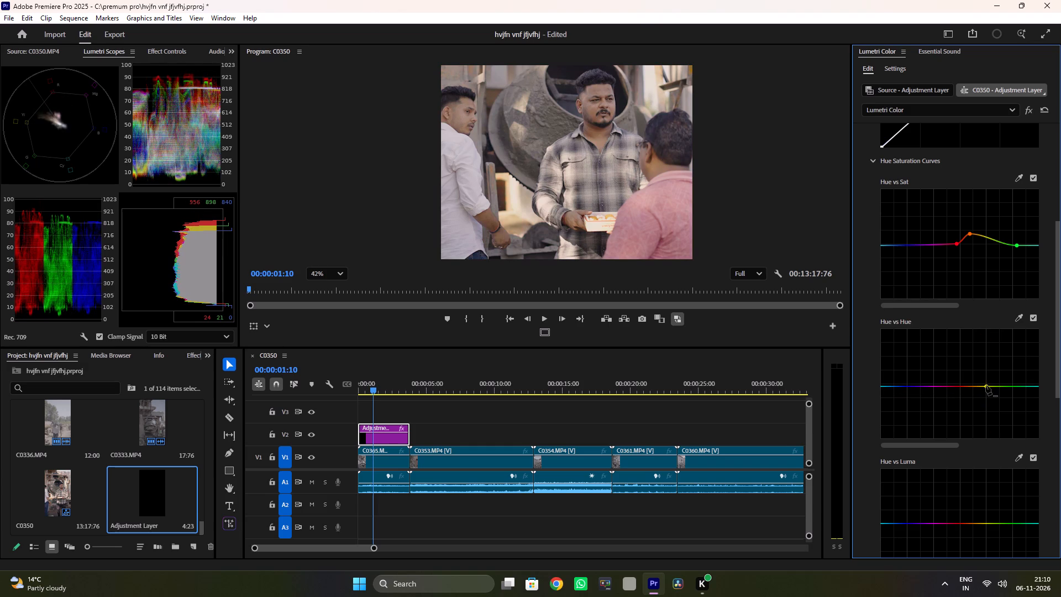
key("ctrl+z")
Sample the plaid-shirted man's skin for Hue vs Hue, raise the orange hue point slightly, and play the sequence to check.
left_click(1015, 319)
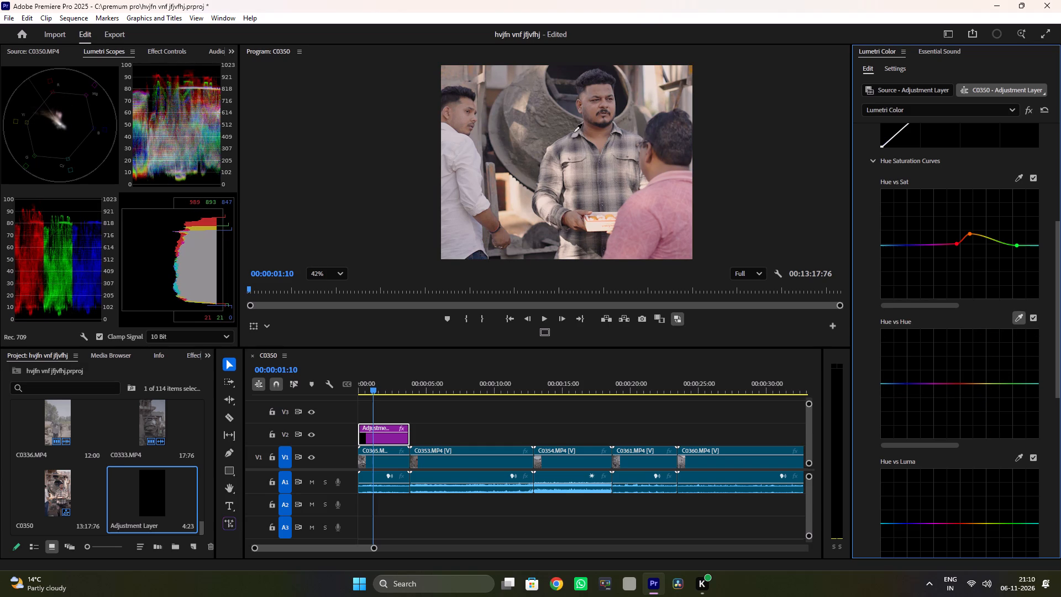
left_click(593, 130)
left_click_drag(965, 385, 964, 384)
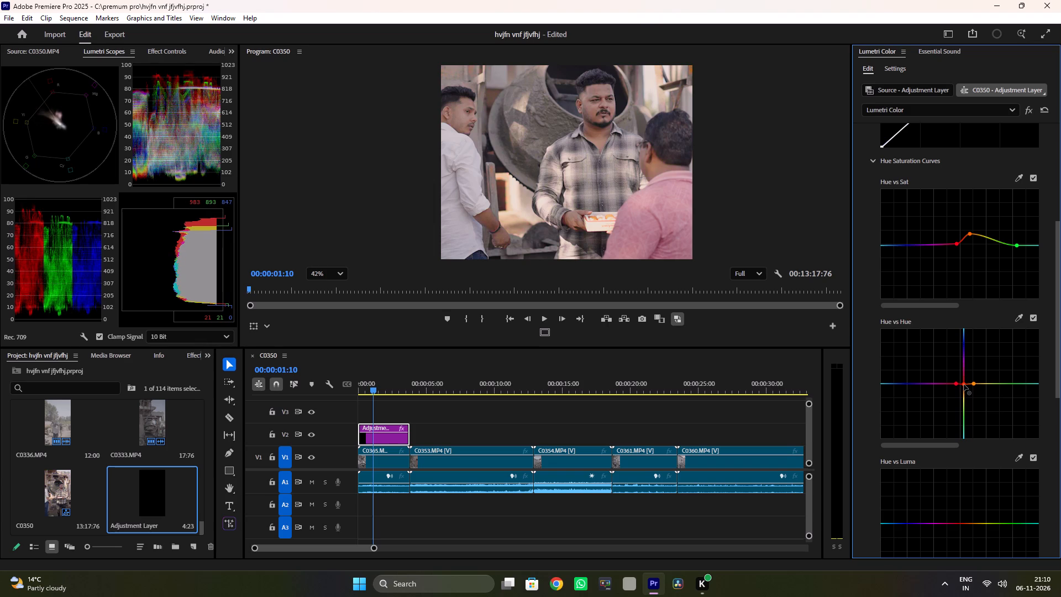
left_click_drag(964, 384, 971, 379)
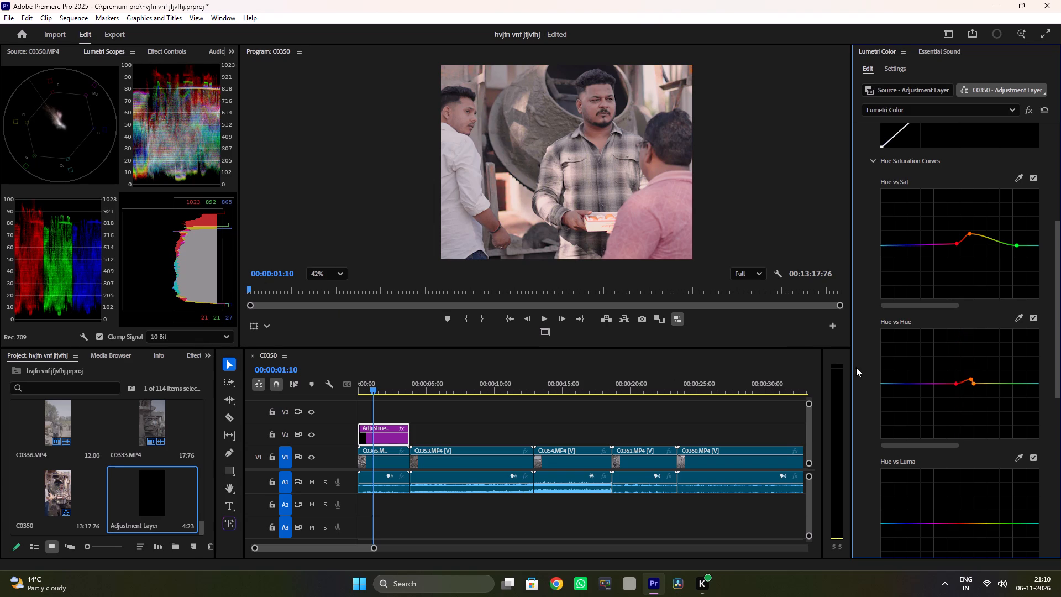
key("ctrl+z")
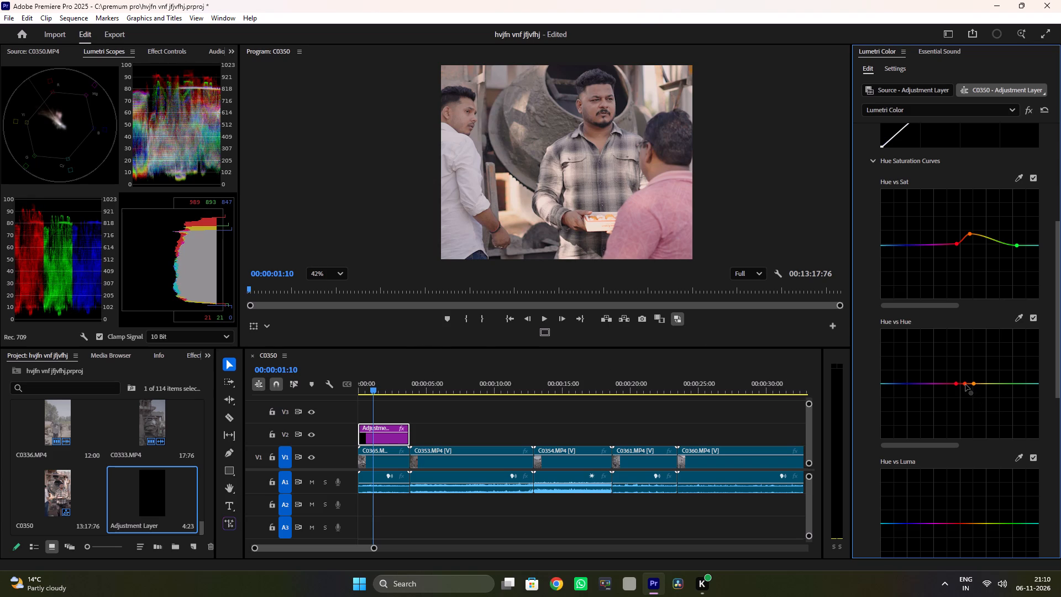
left_click_drag(965, 384, 958, 373)
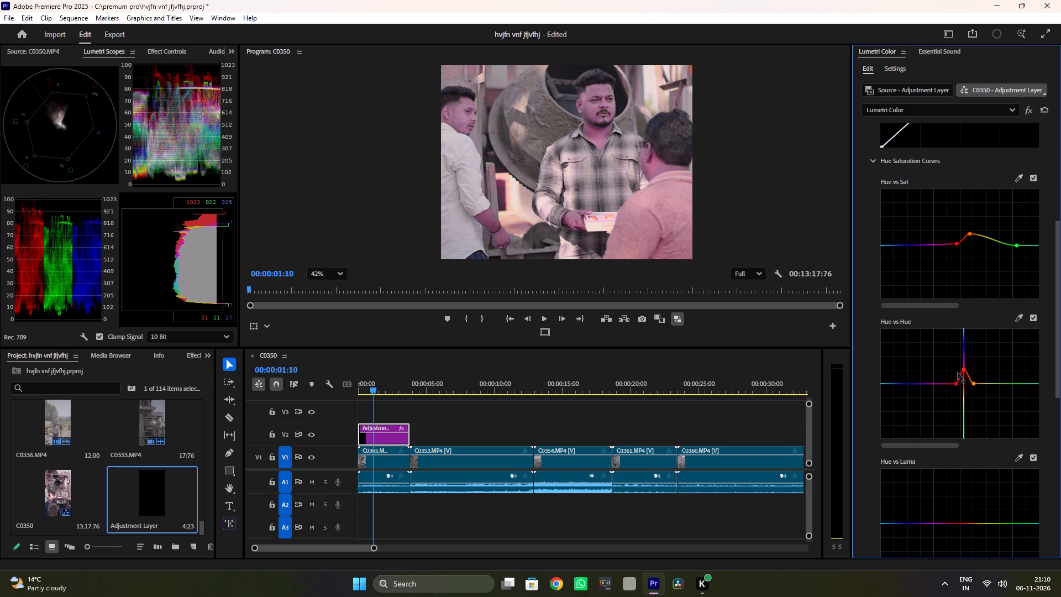
left_click_drag(958, 373, 794, 379)
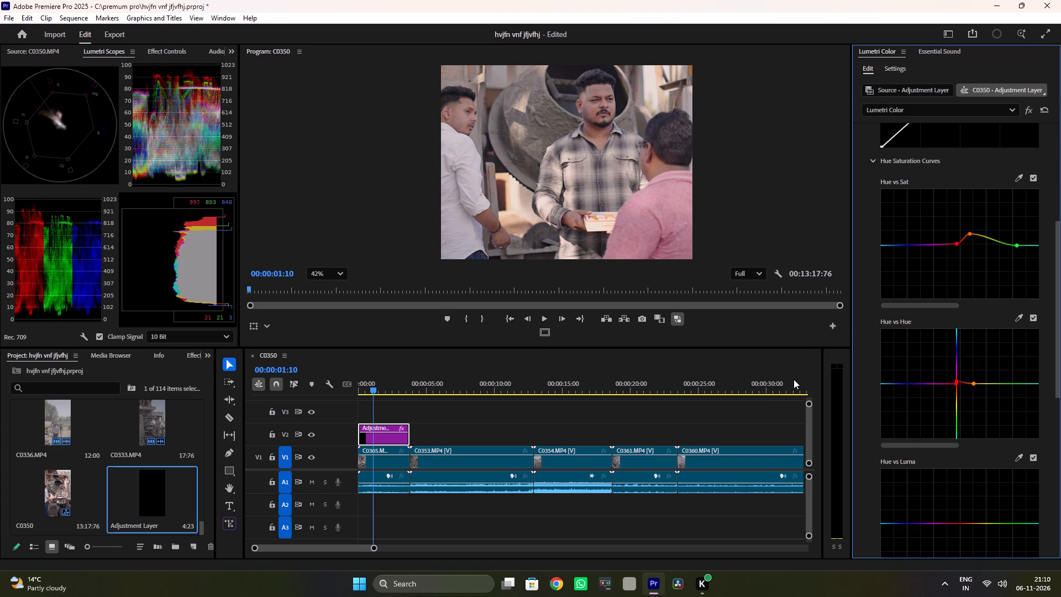
left_click_drag(794, 379, 889, 380)
left_click_drag(889, 380, 881, 382)
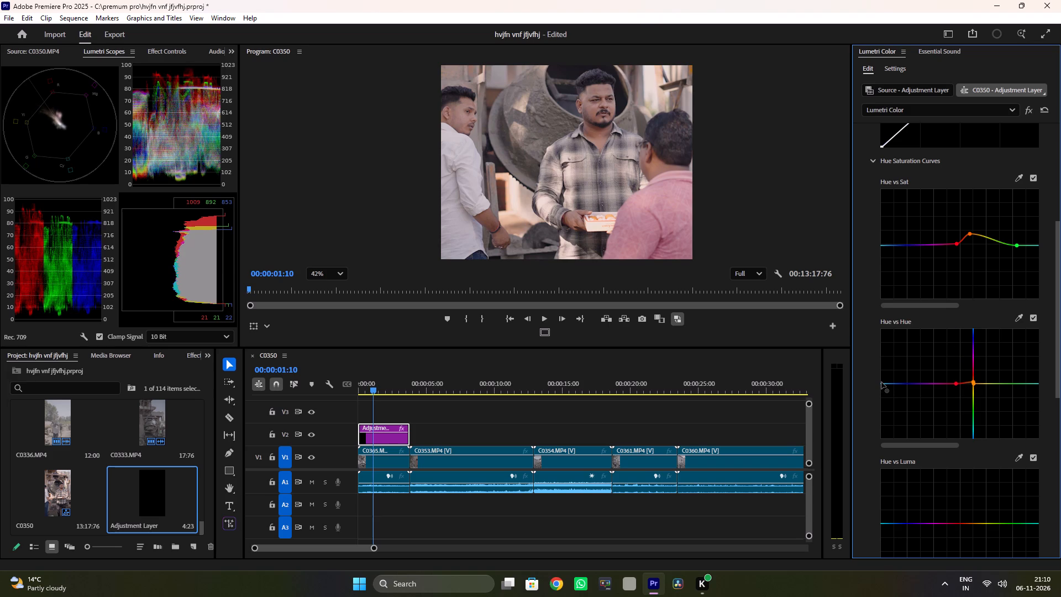
left_click_drag(881, 382, 885, 380)
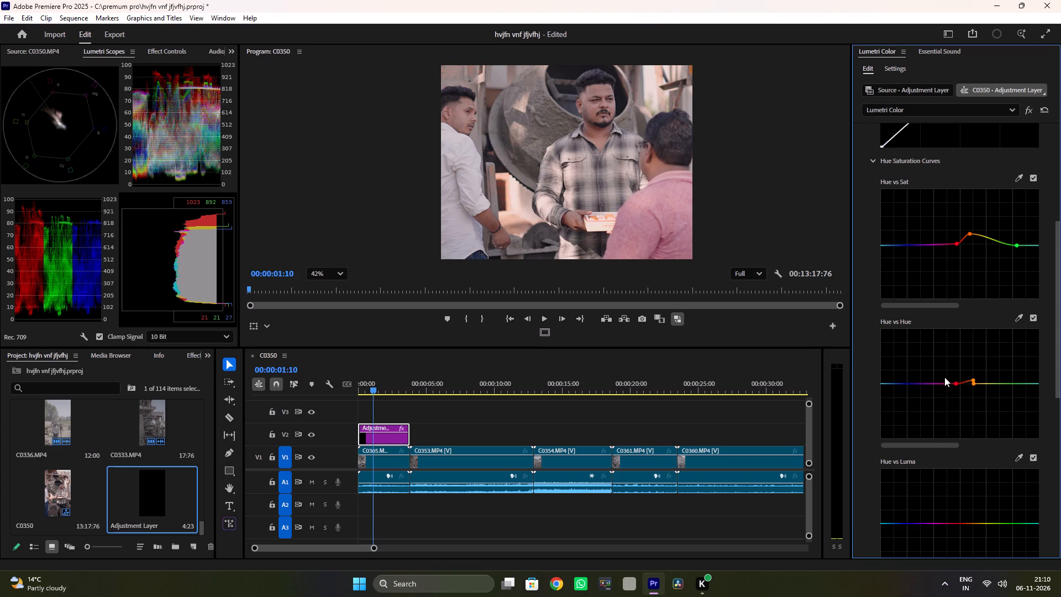
key("space")
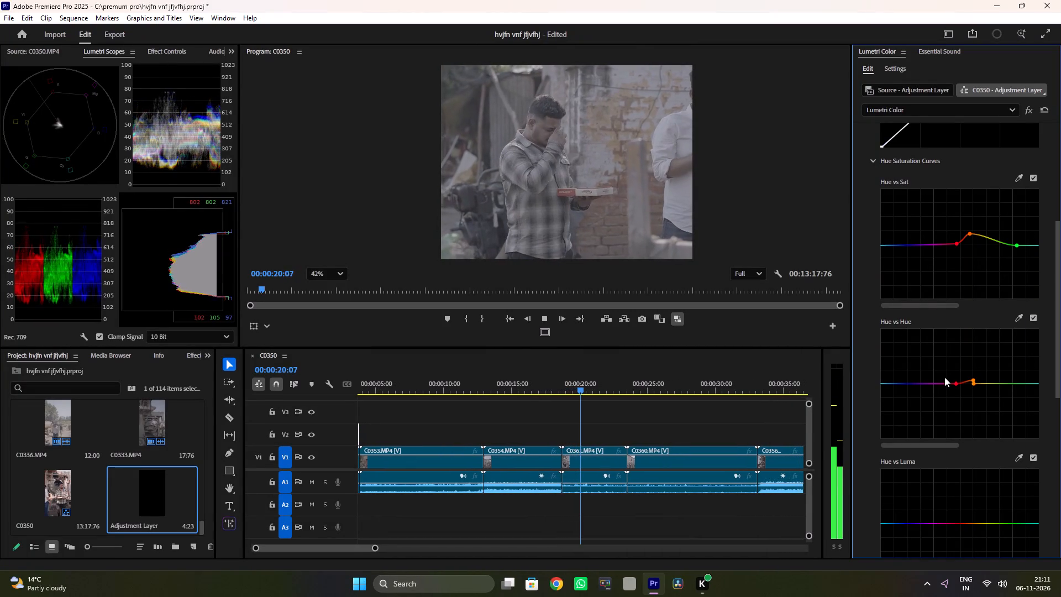
type("XZCV")
key("space")
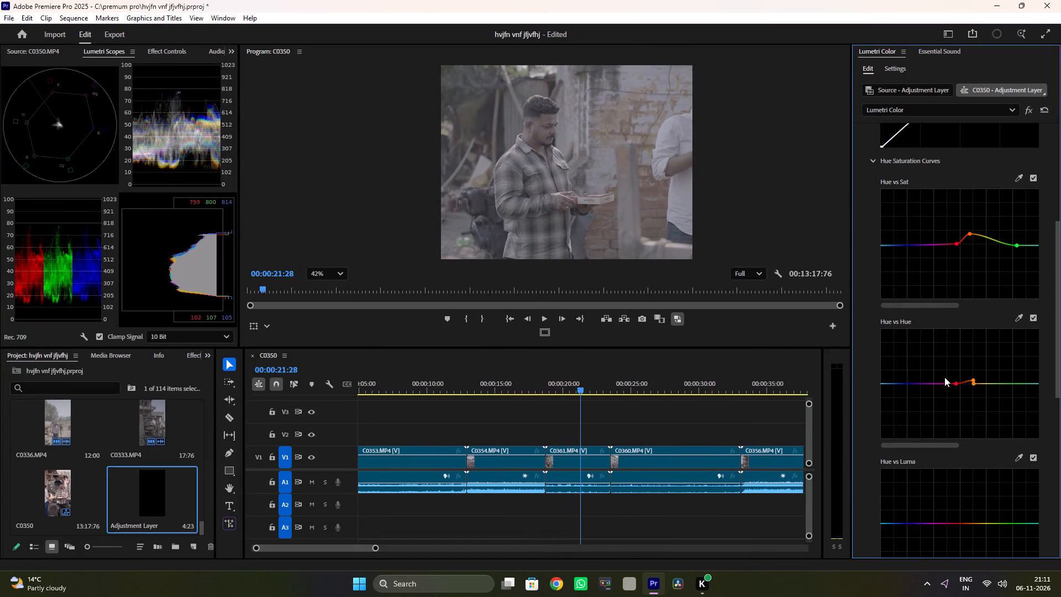
key("space")
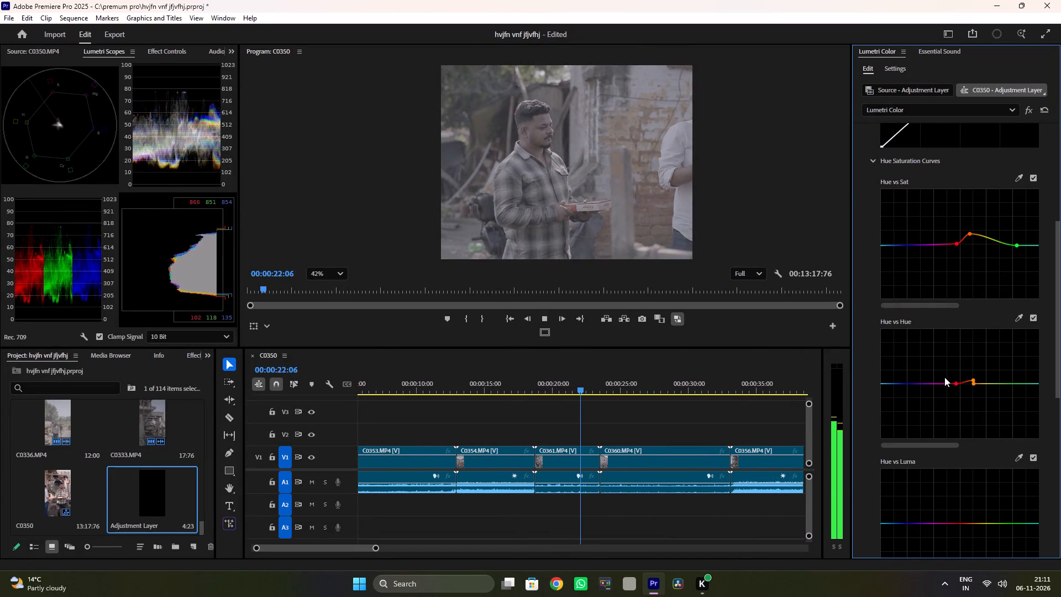
key("space")
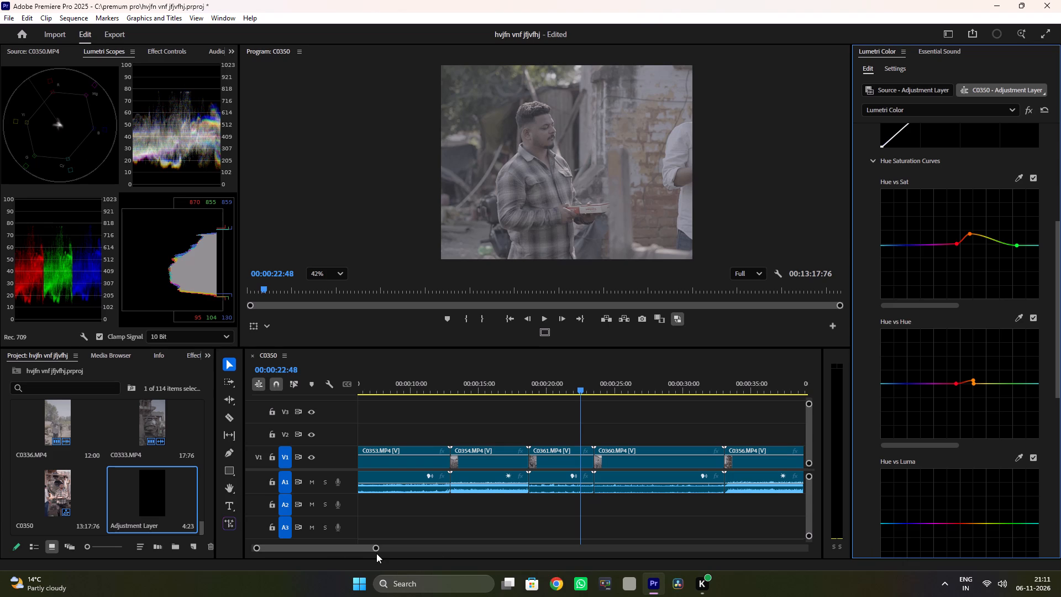
Delete all the audio clips on track A1 across the whole sequence.
left_click_drag(375, 549, 1004, 543)
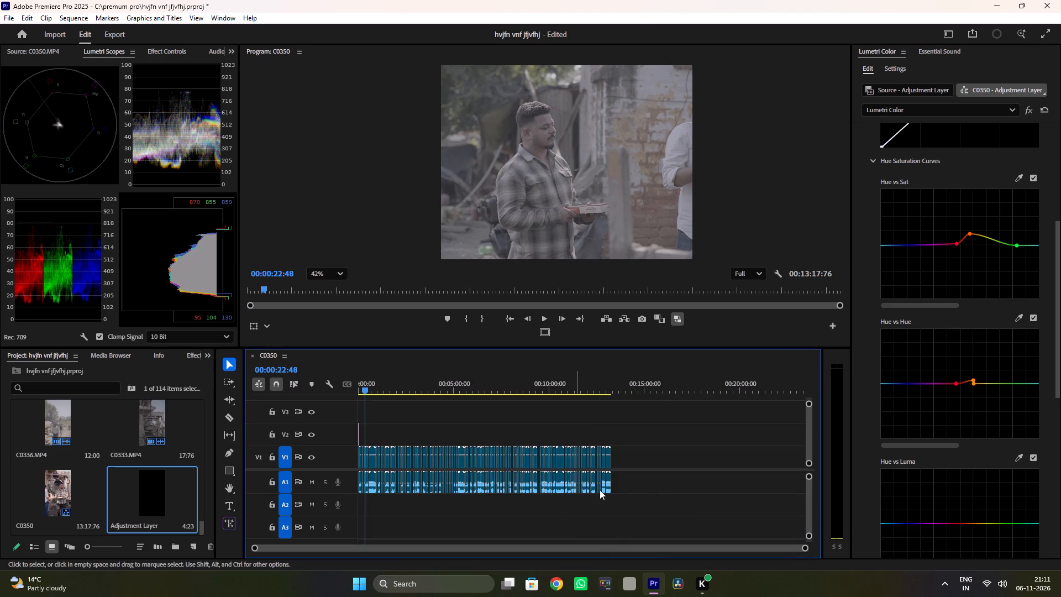
left_click_drag(669, 496, 278, 483)
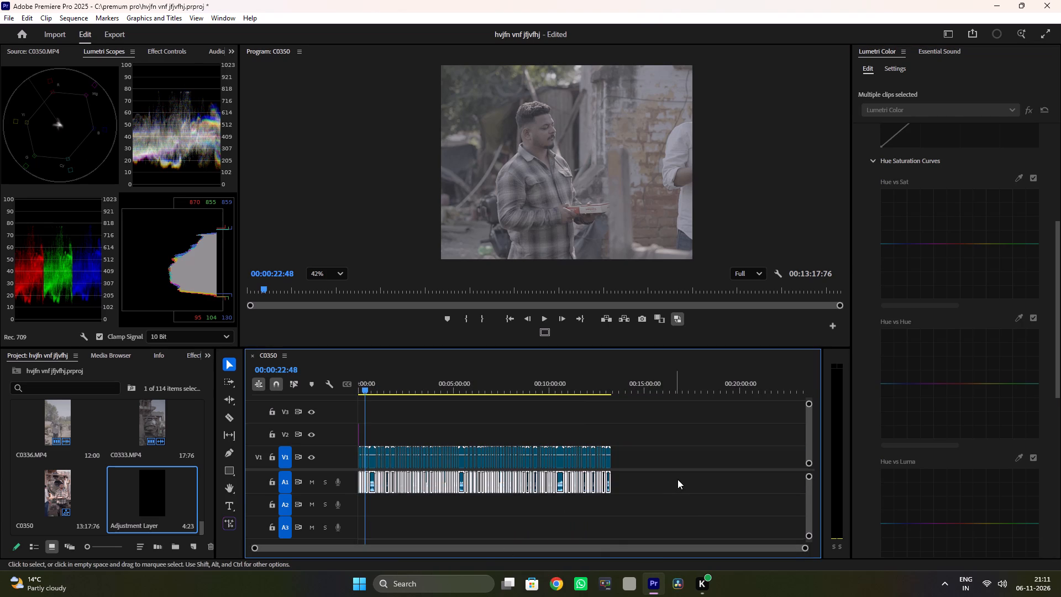
key("BackSpace")
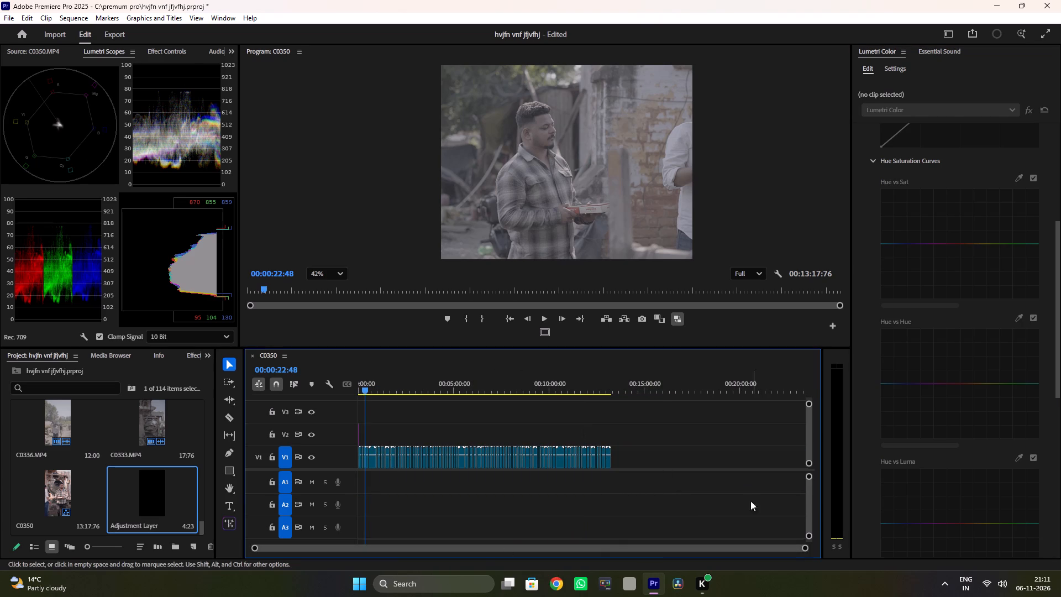
Return the playhead to the start of the sequence and play the graded opening shot.
left_click_drag(806, 548, 301, 547)
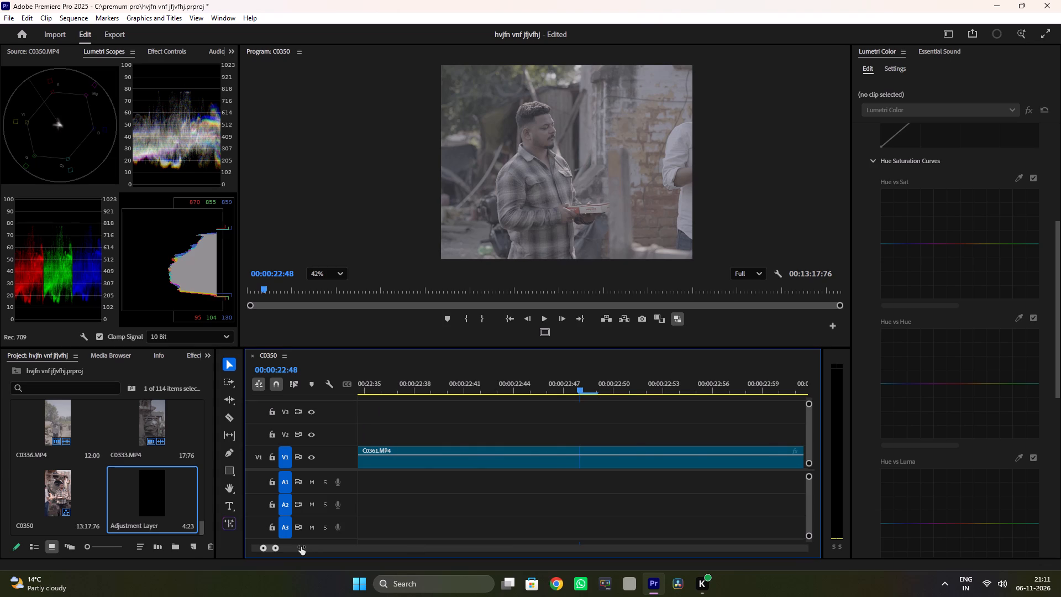
left_click_drag(301, 547, 345, 531)
left_click(379, 395)
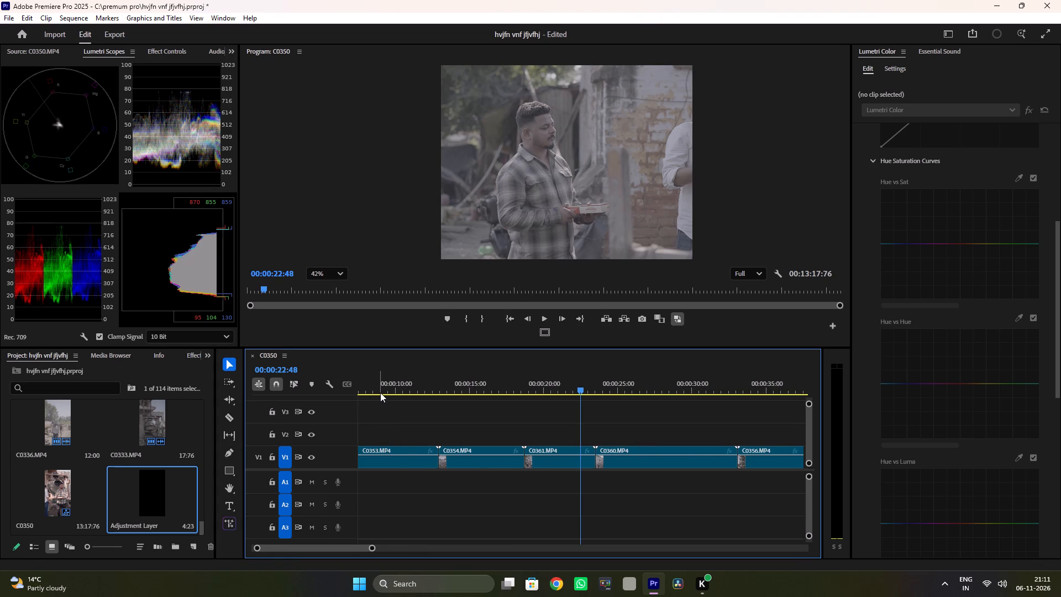
left_click(380, 392)
left_click_drag(377, 391, 0, 389)
key("space")
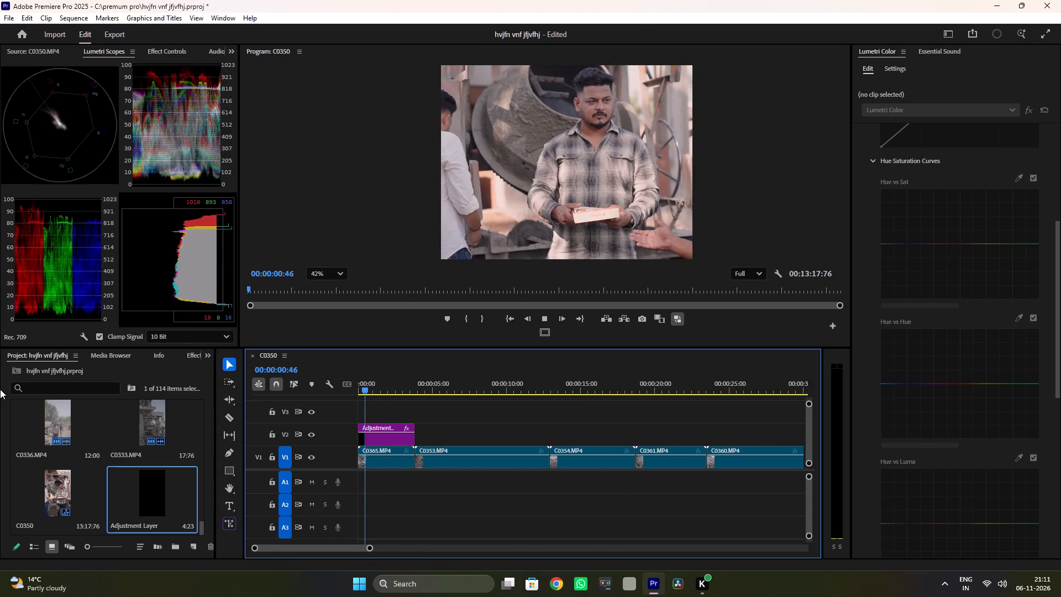
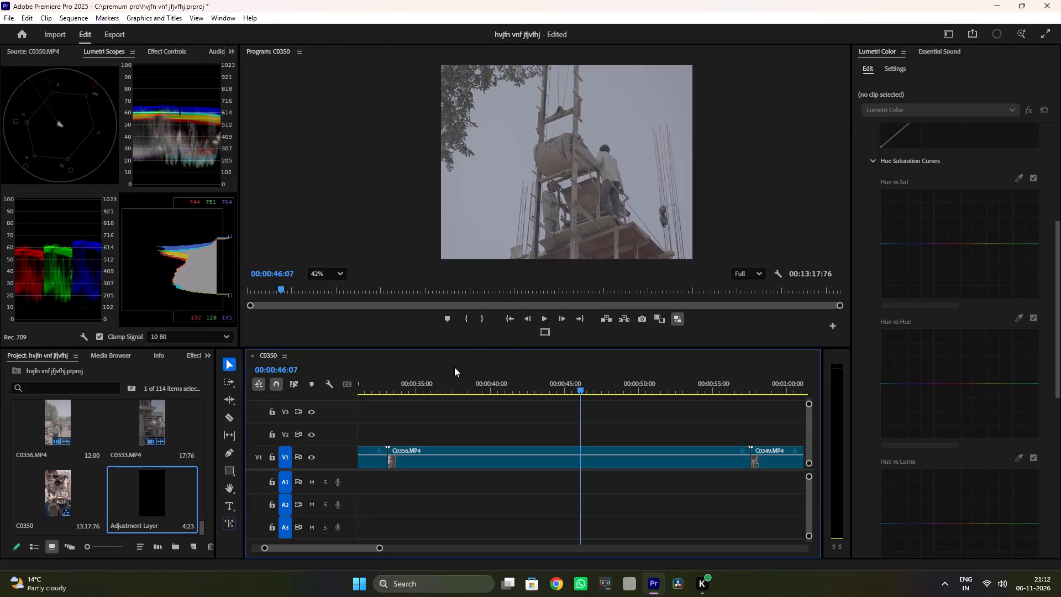
Return the playhead to the sequence start and play through the graded opening shot into clip C0353.
left_click(400, 387)
left_click_drag(393, 392, 0, 249)
key("space")
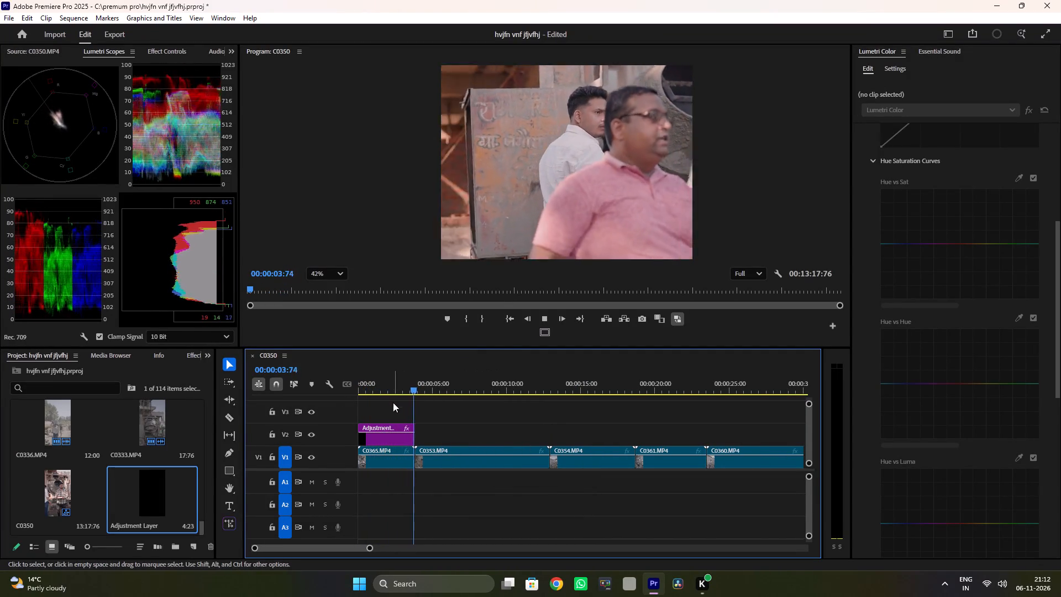
key("space")
Add a new adjustment layer on V2 directly after the first one and extend it to the end of clip C0353.
left_click(399, 438)
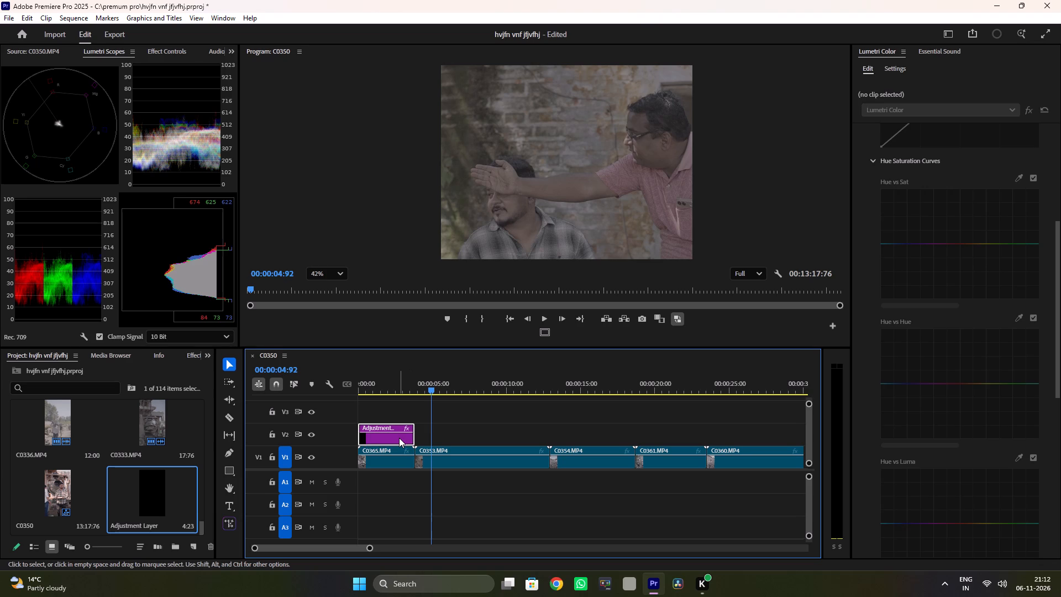
left_click(480, 436)
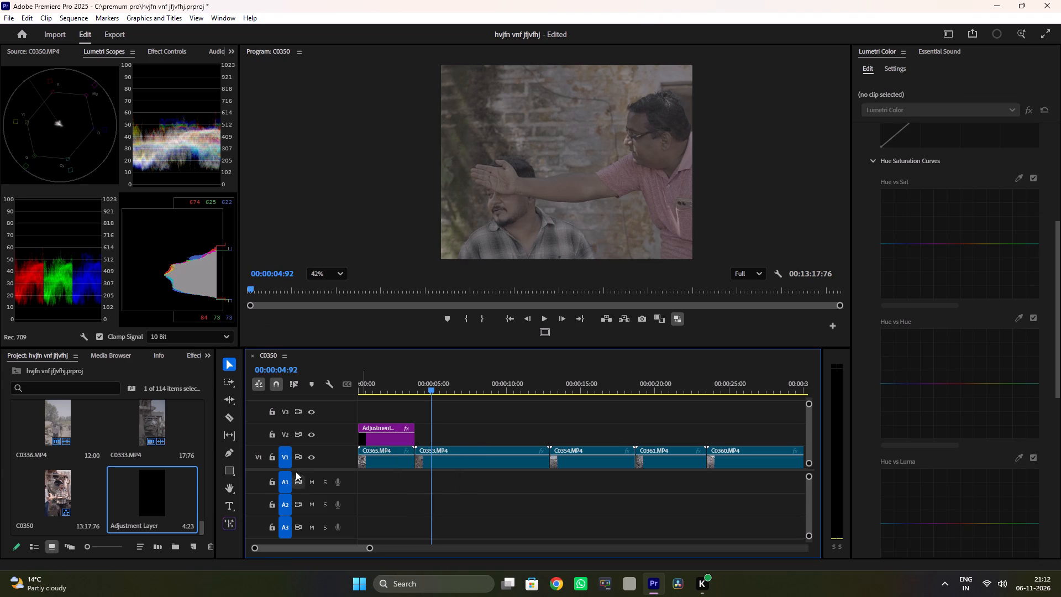
left_click_drag(132, 498, 413, 439)
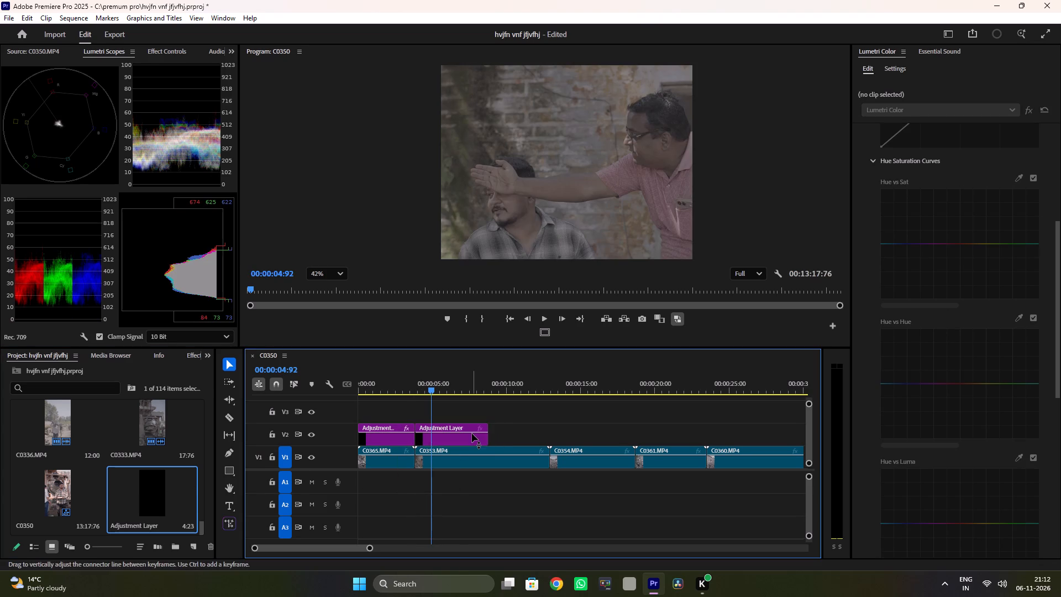
left_click(472, 433)
left_click_drag(489, 430, 543, 418)
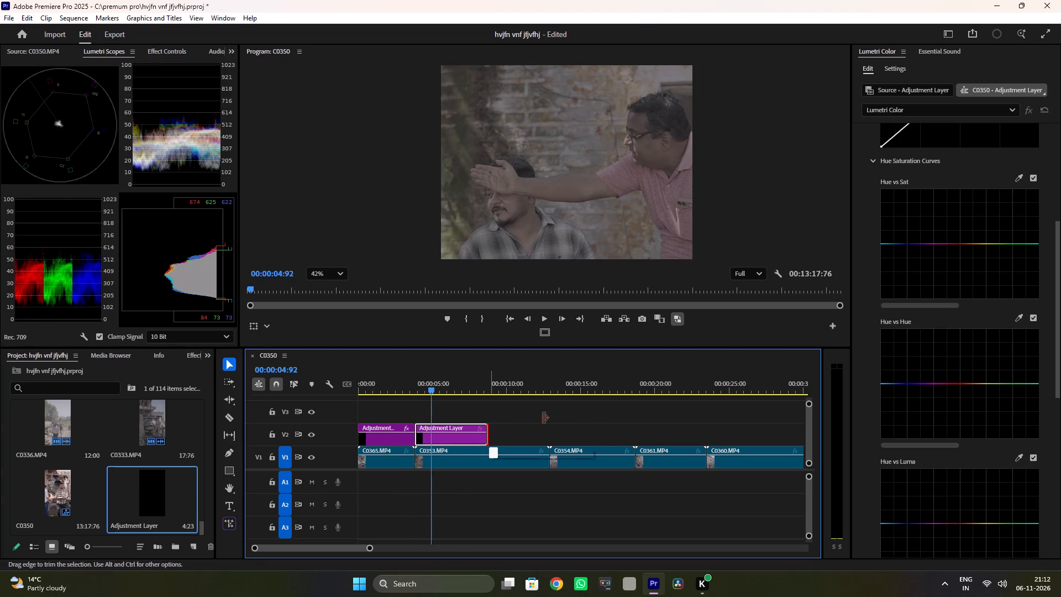
left_click_drag(543, 418, 555, 417)
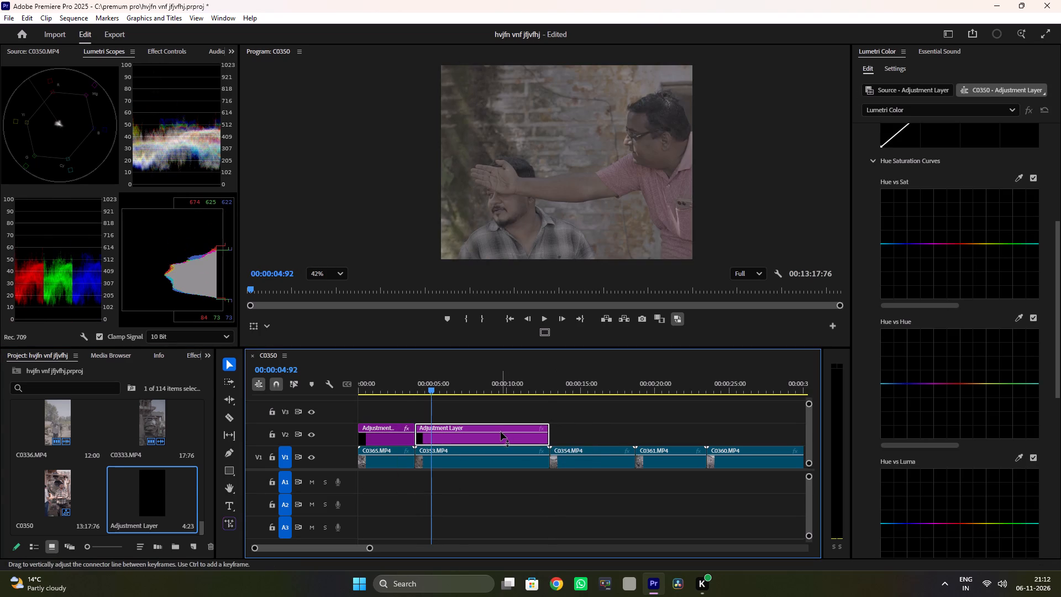
Apply the ALEXA_Default_LogC2Rec709 input LUT to the second adjustment layer in Basic Correction.
key("space")
key("space")
scroll(911, 189, "up", 4)
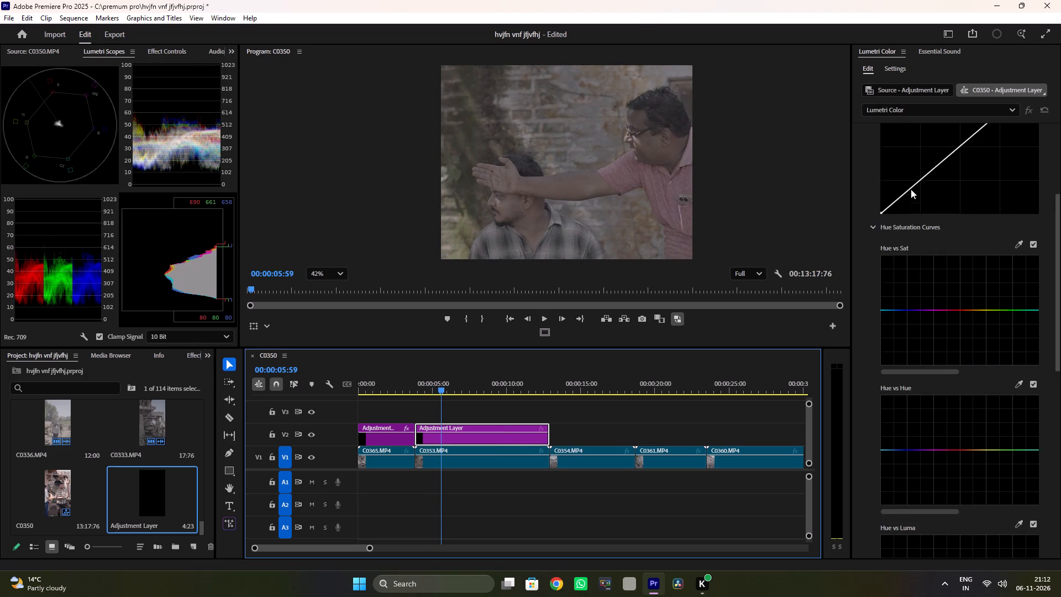
scroll(911, 189, "up", 20)
scroll(911, 189, "up", 3)
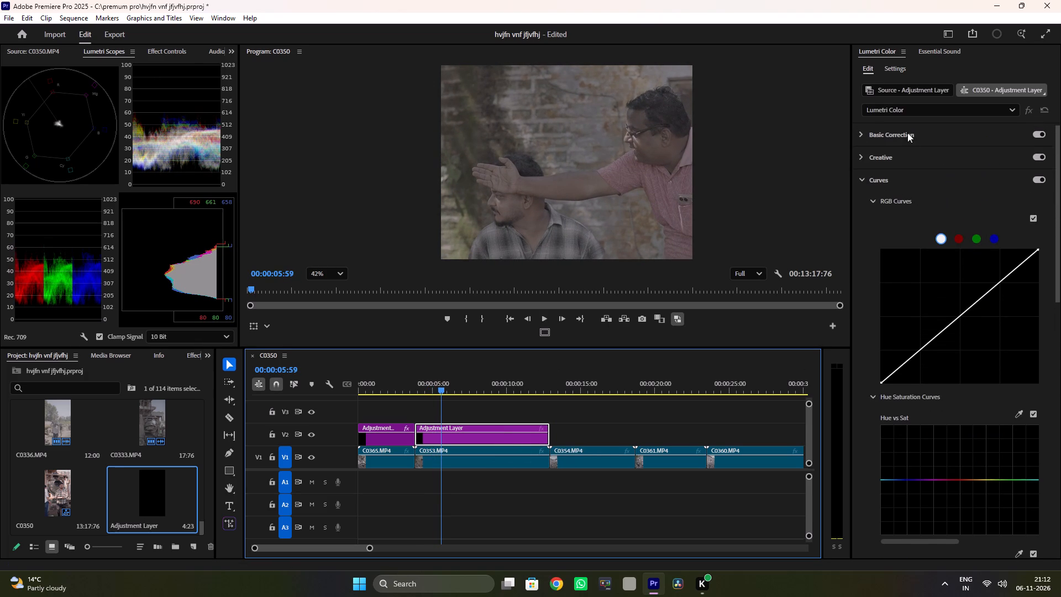
left_click(907, 133)
left_click(925, 149)
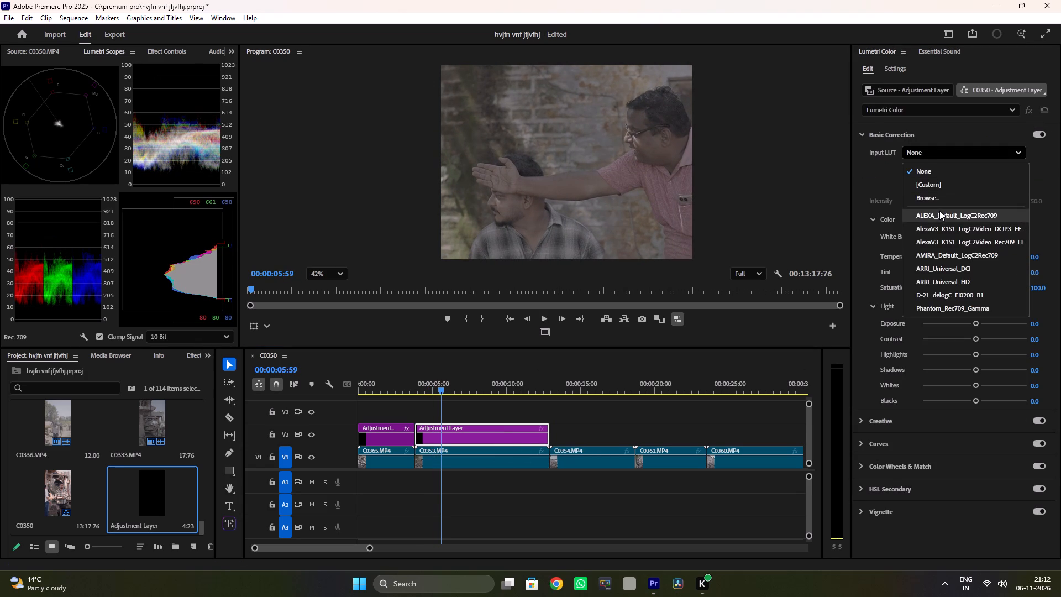
left_click(939, 211)
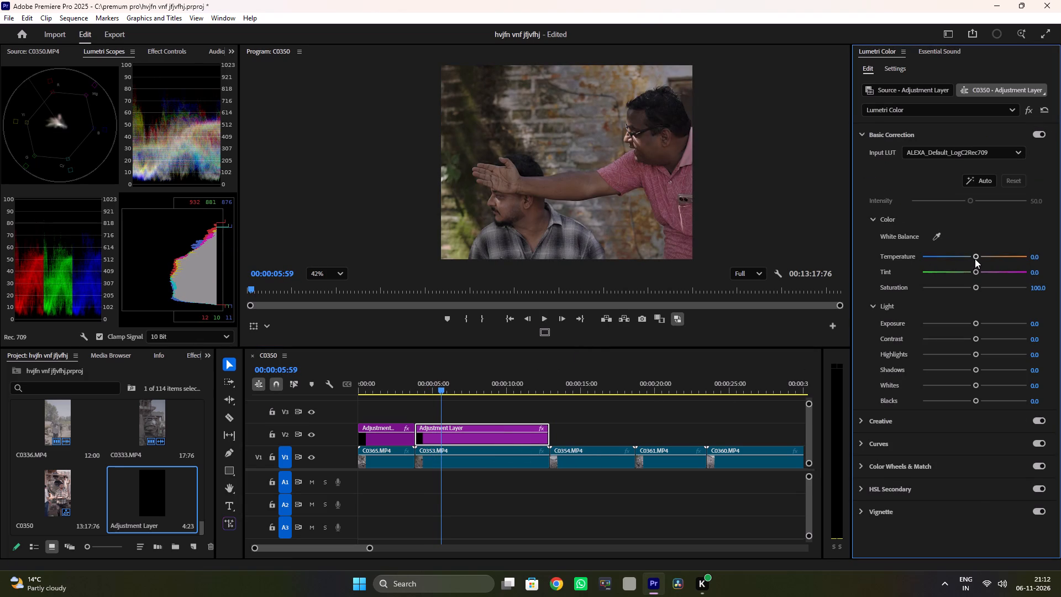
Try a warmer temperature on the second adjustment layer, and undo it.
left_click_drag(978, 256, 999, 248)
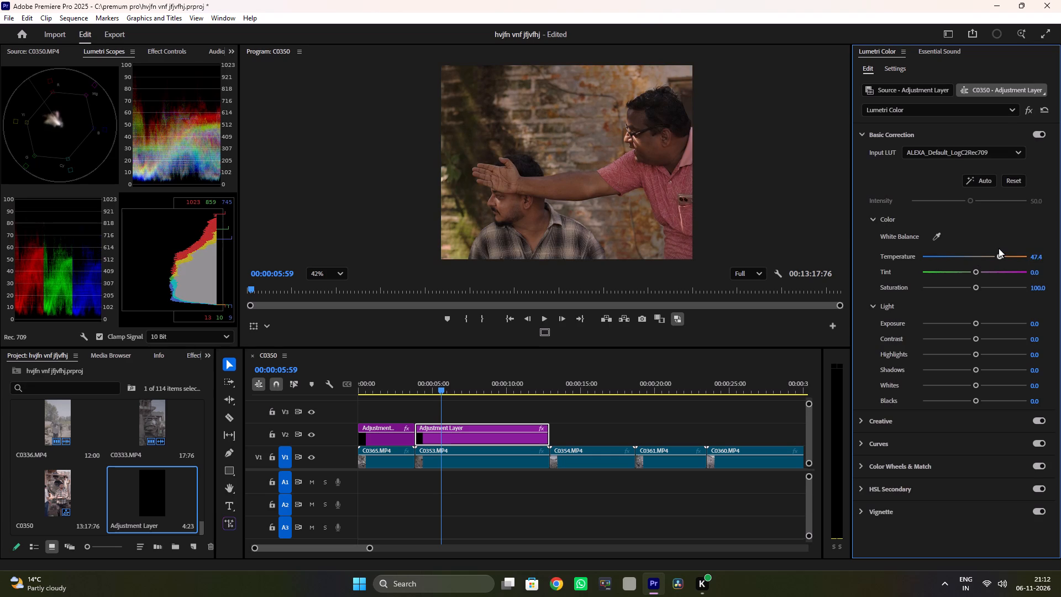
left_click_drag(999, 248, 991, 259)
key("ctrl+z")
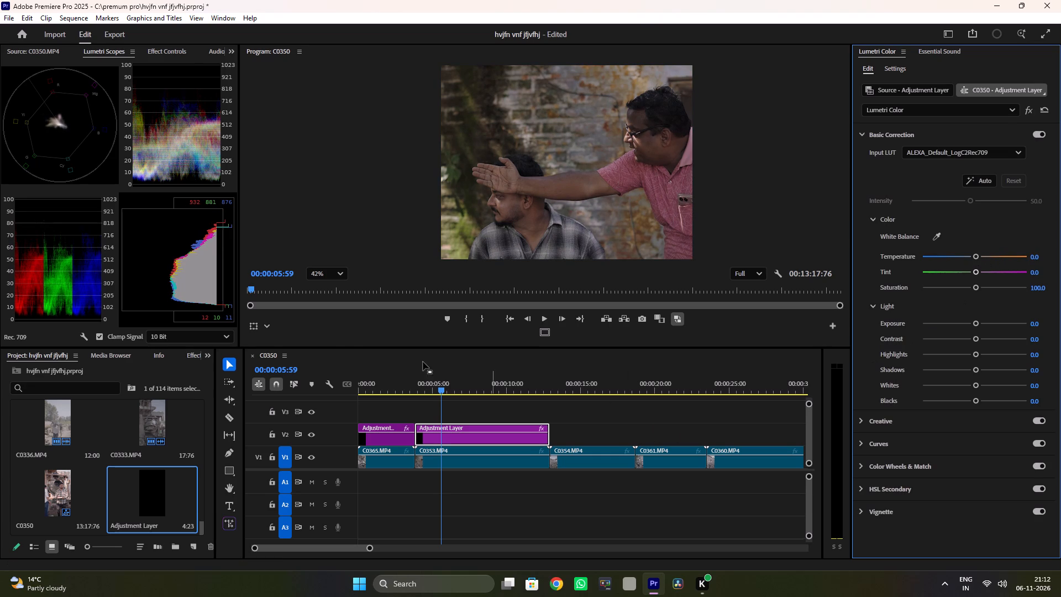
Cool the second adjustment layer slightly by setting its temperature to -5.3.
left_click_drag(974, 258, 975, 260)
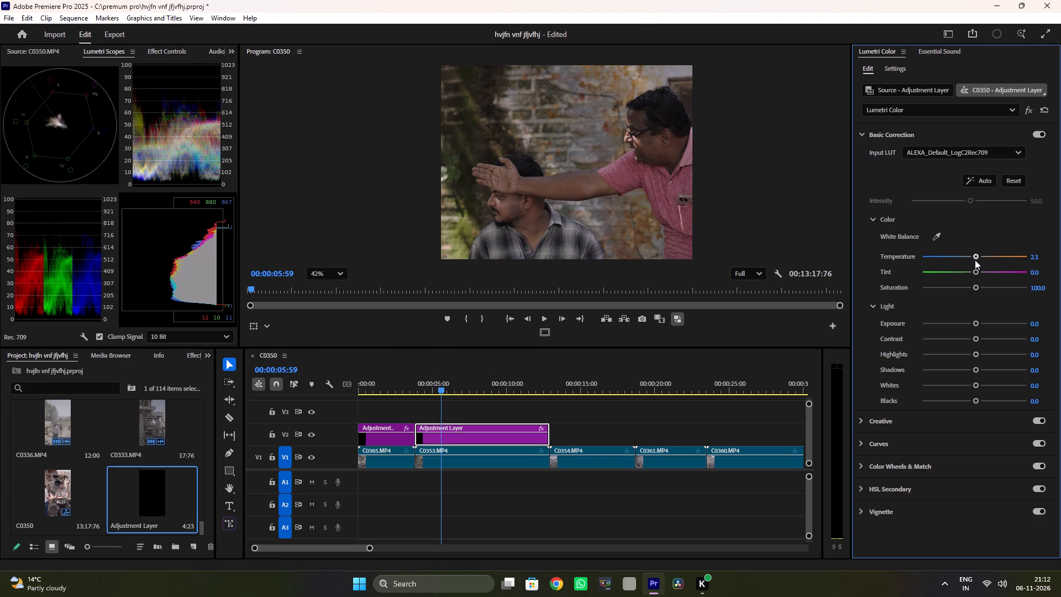
left_click_drag(975, 260, 971, 266)
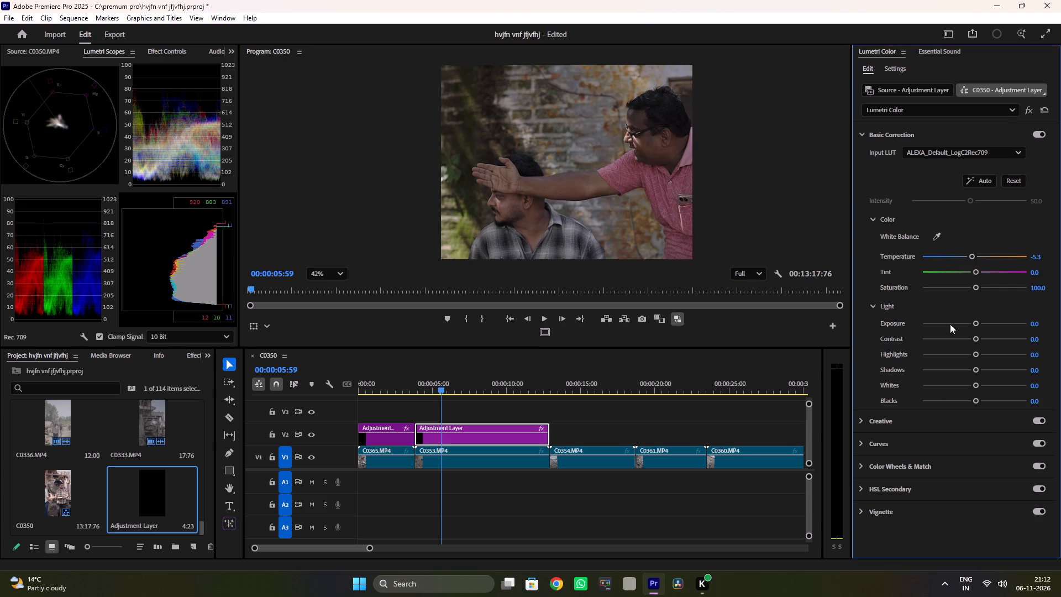
Fit the whole frame in the preview and brighten the shot by moving the RGB curve's white point inward about a quarter of its width.
left_click(338, 269)
left_click(329, 333)
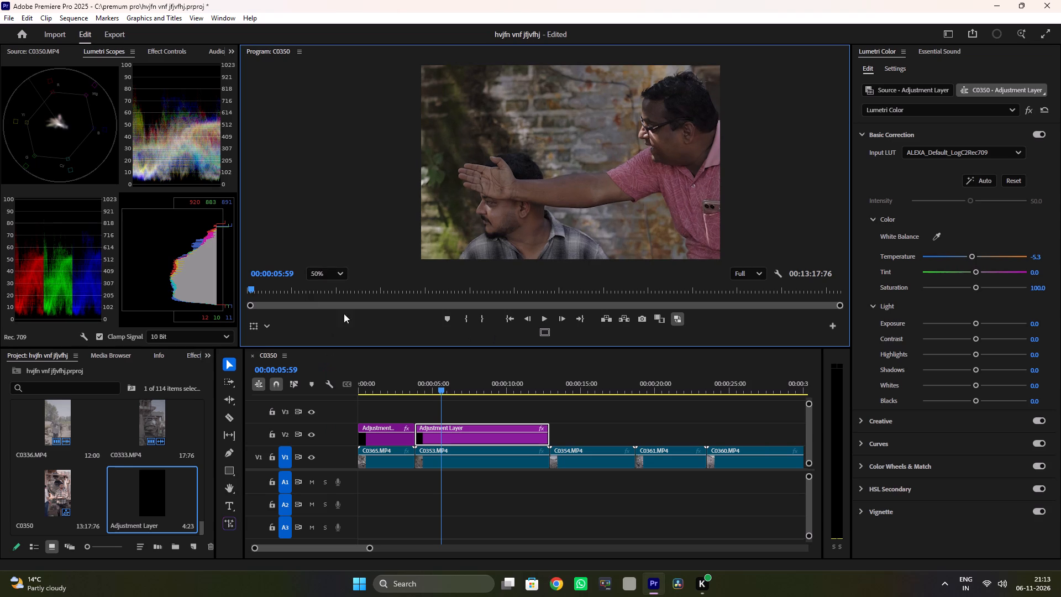
left_click(335, 268)
left_click(322, 292)
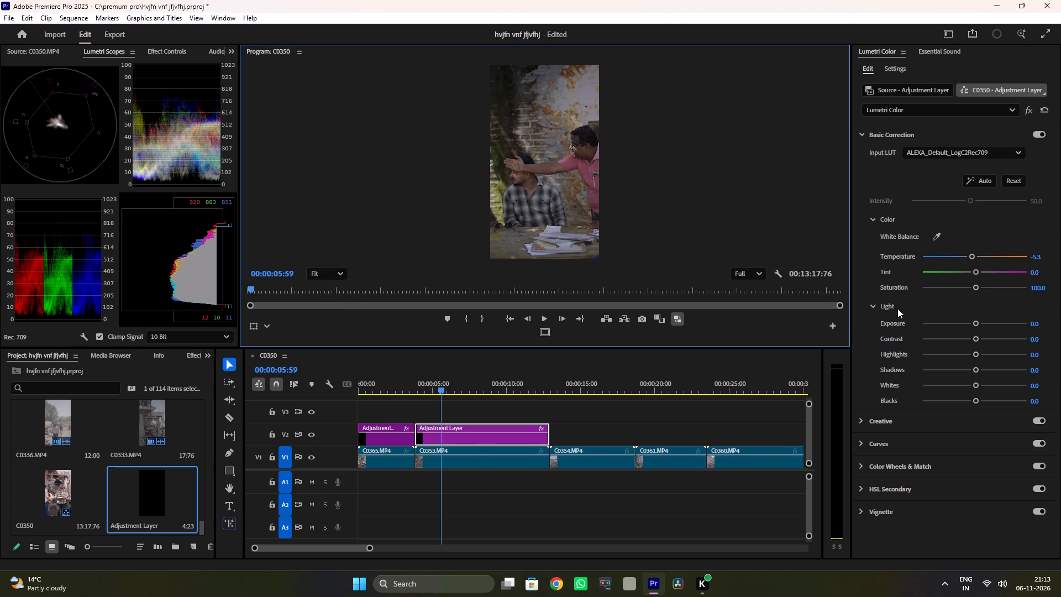
scroll(897, 308, "down", 8)
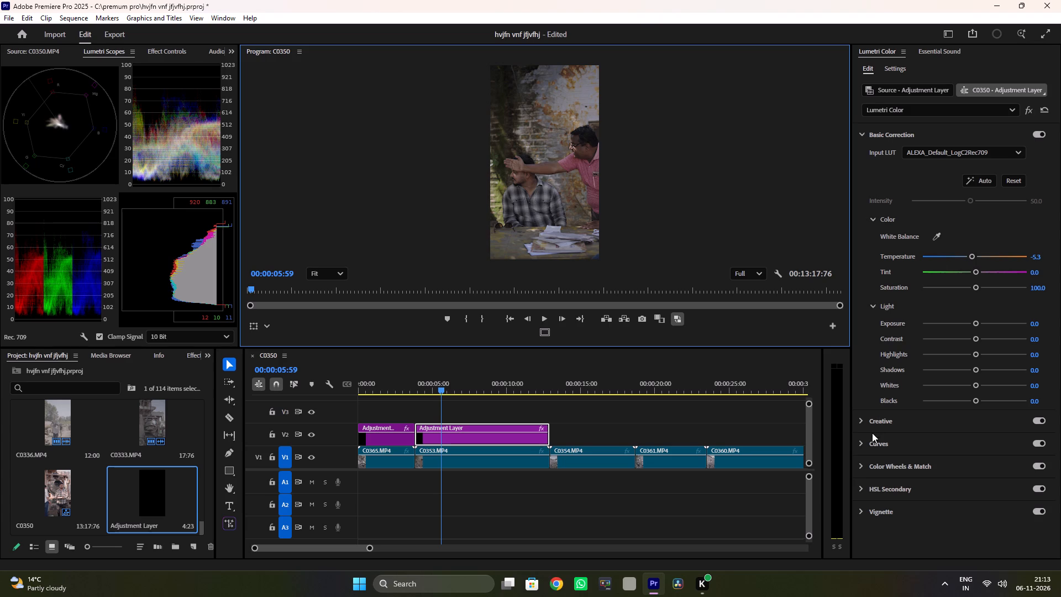
left_click(879, 441)
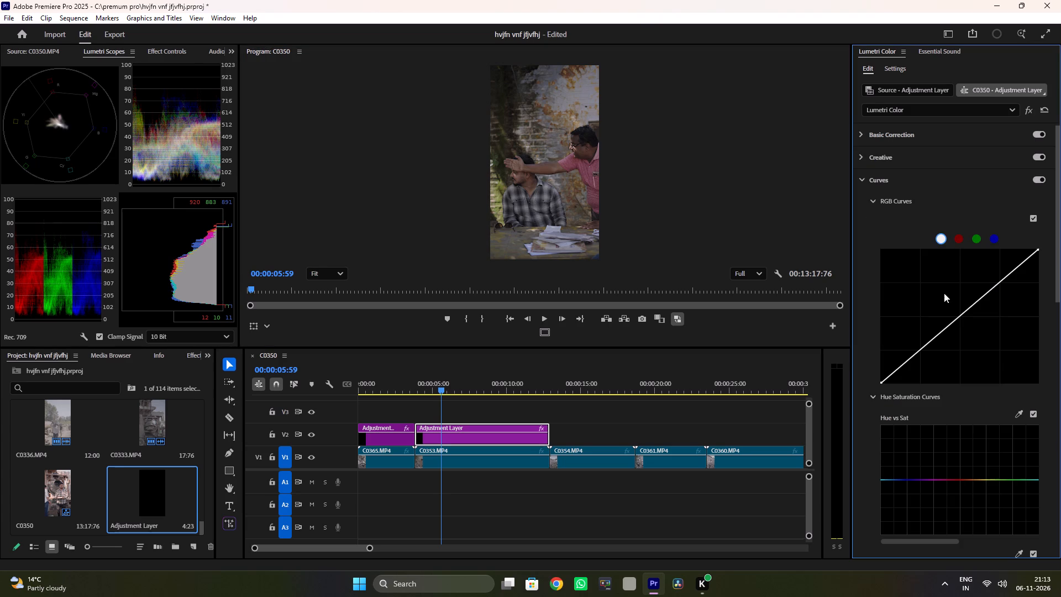
left_click_drag(1038, 249, 1023, 247)
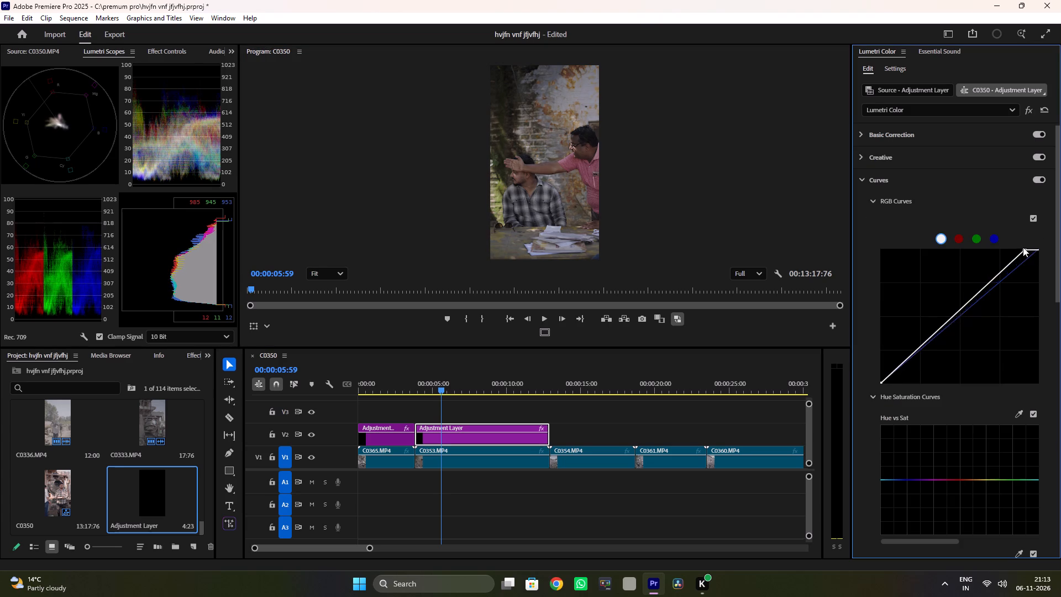
left_click_drag(1023, 247, 1002, 245)
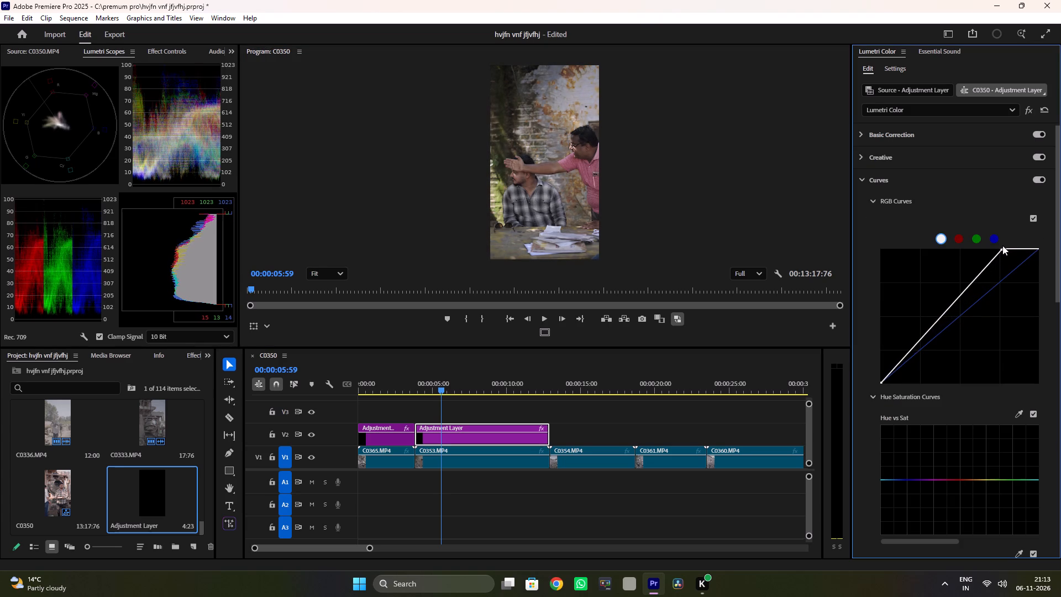
left_click_drag(1002, 245, 992, 248)
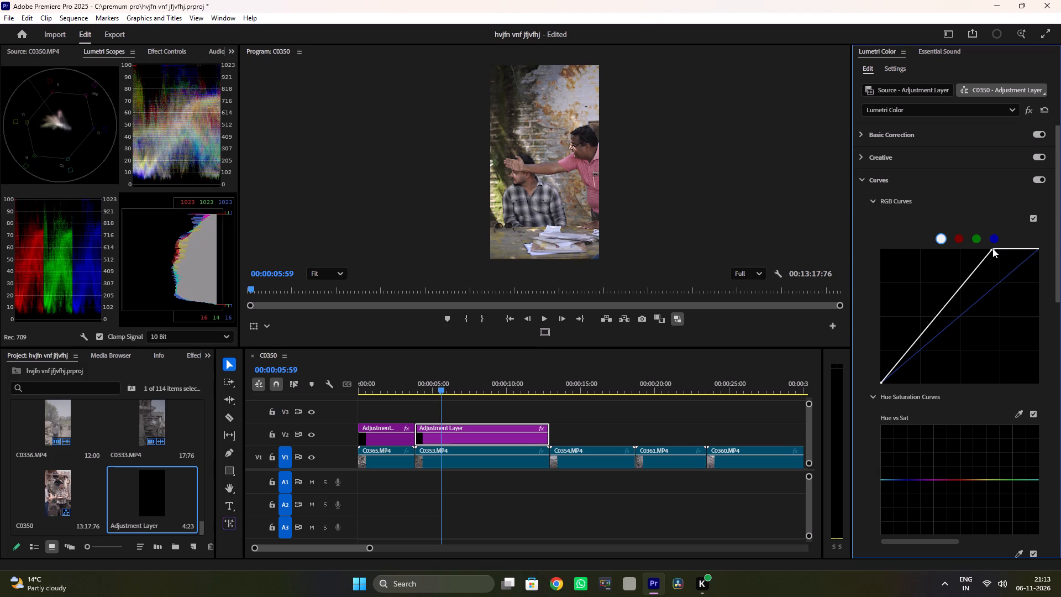
left_click_drag(992, 248, 982, 247)
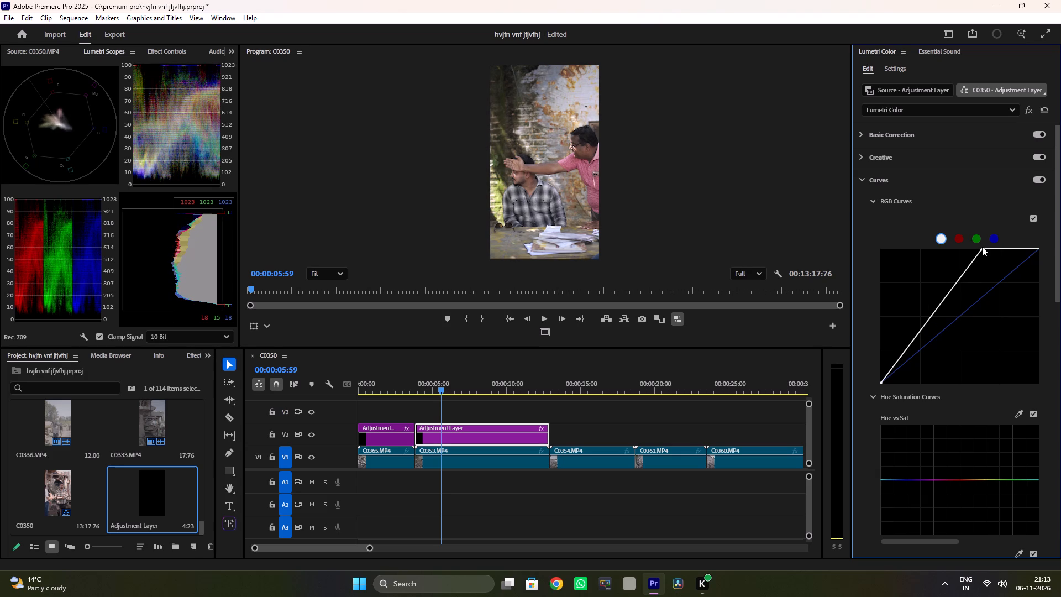
left_click_drag(982, 247, 996, 238)
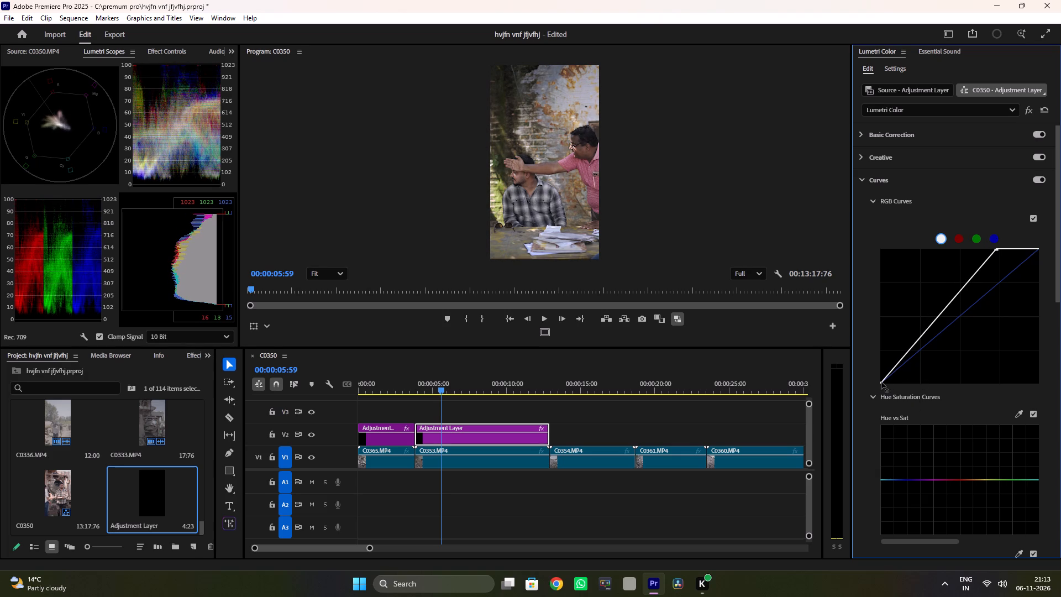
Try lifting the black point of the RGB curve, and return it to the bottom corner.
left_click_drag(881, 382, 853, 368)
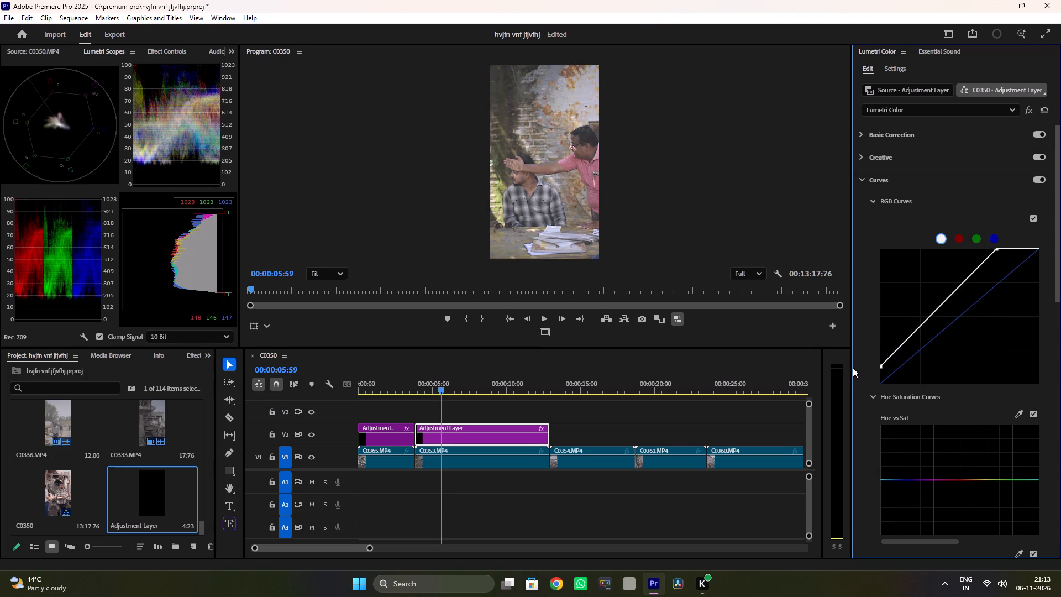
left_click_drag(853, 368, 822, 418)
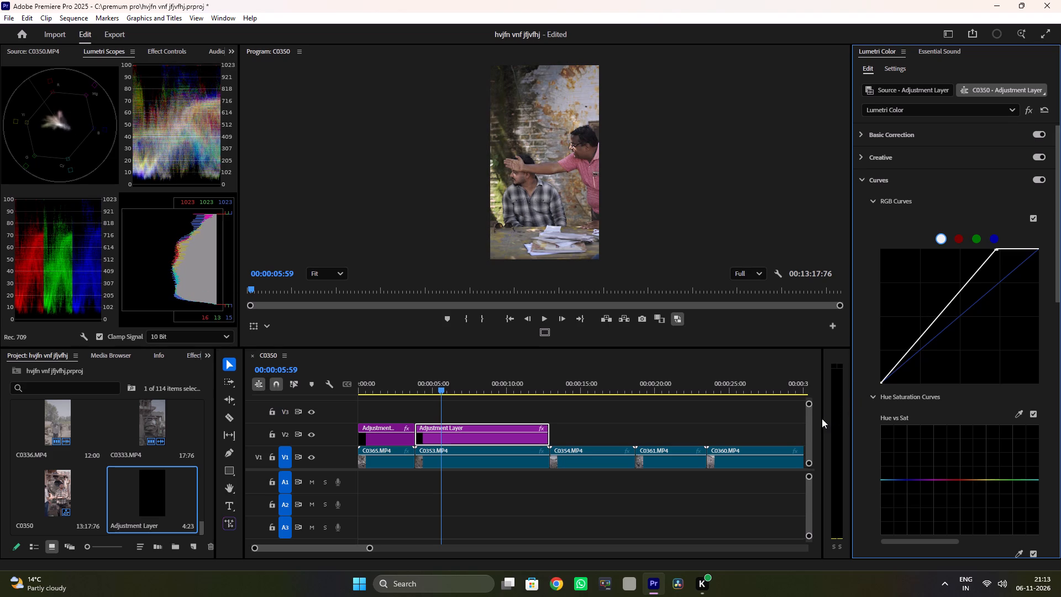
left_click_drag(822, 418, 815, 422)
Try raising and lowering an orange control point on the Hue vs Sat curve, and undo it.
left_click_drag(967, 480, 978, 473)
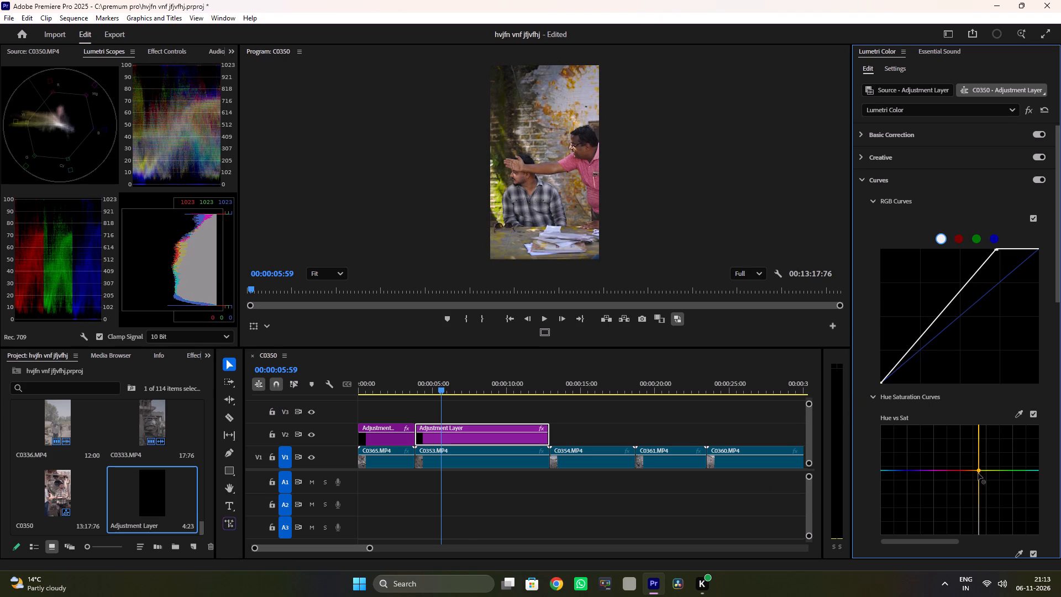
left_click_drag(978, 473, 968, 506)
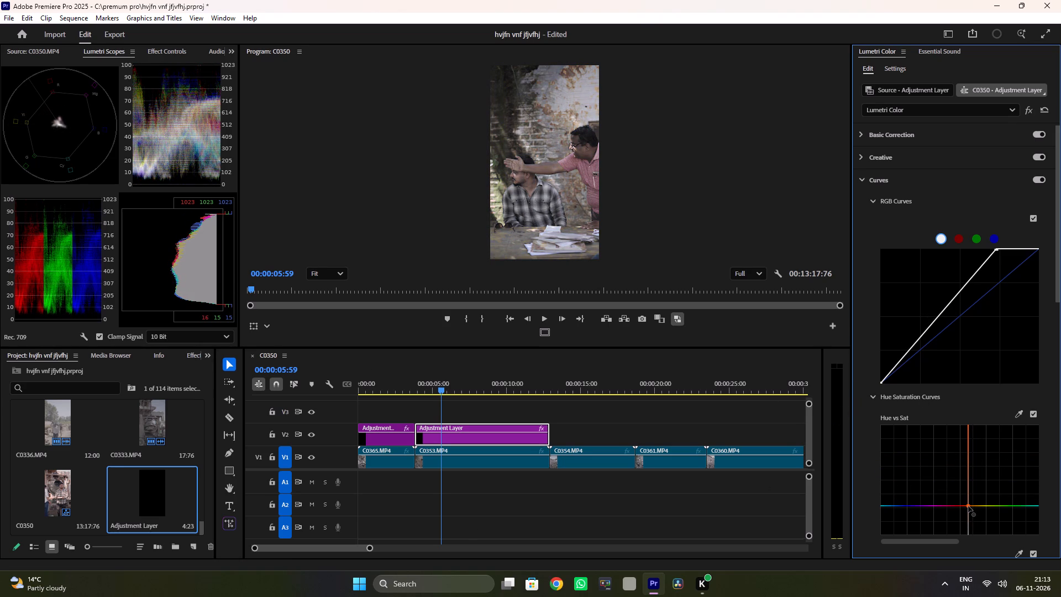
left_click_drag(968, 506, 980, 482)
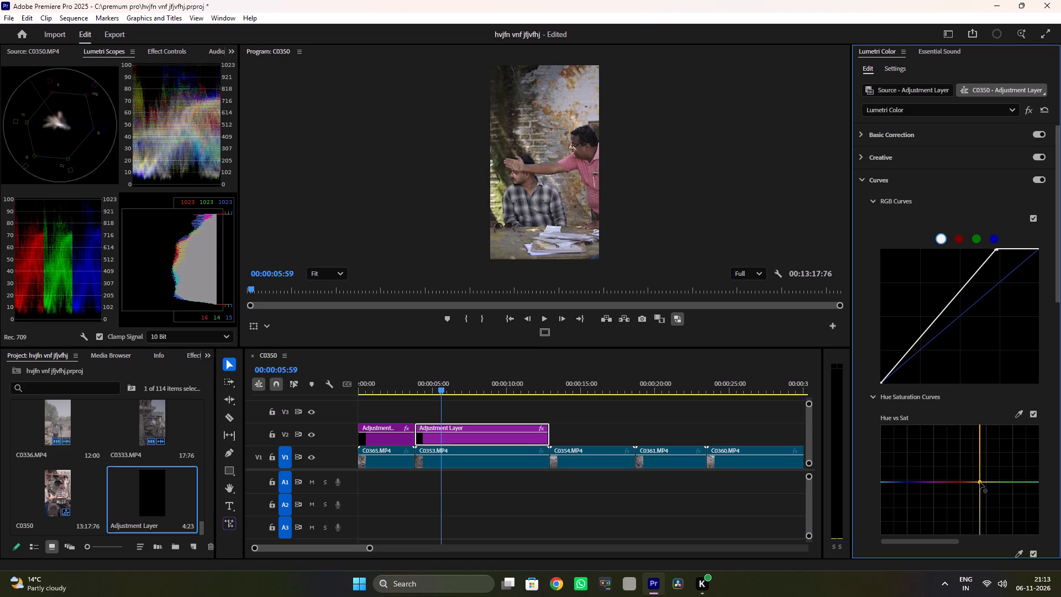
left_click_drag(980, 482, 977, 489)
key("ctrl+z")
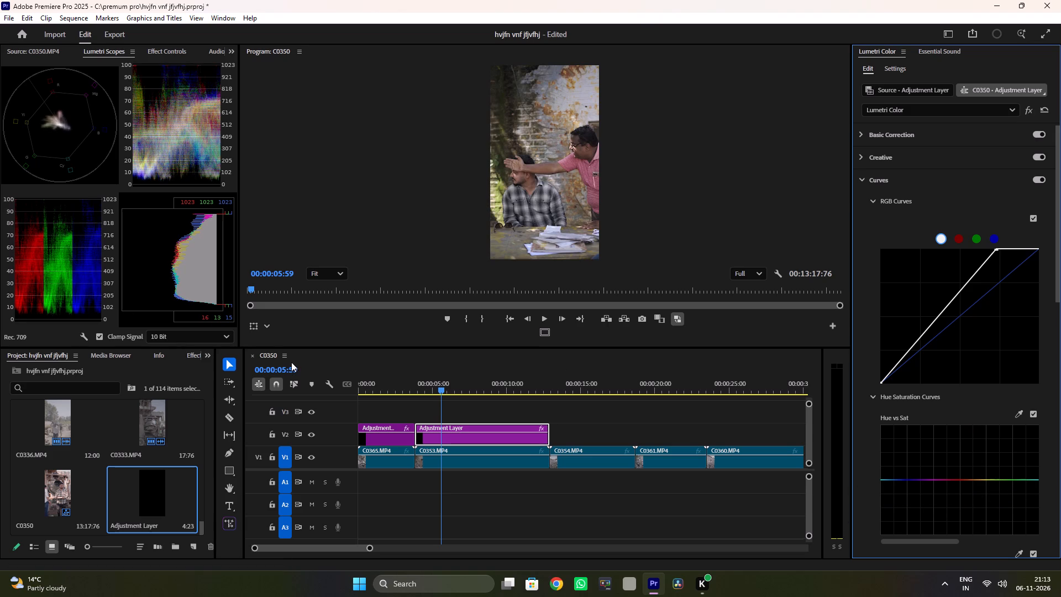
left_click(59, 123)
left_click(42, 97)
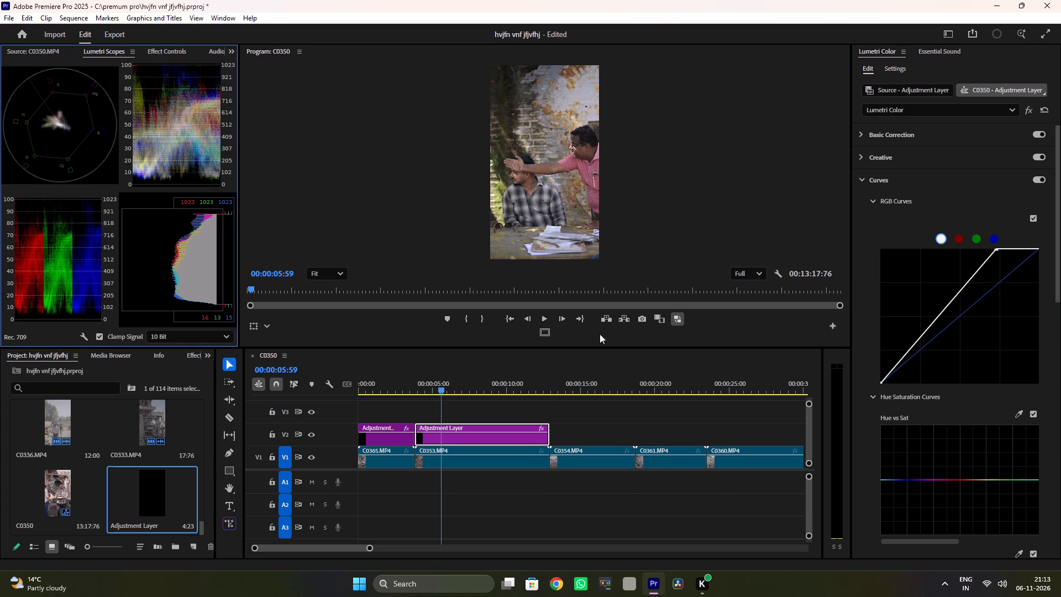
Sample the outstretched arm's skin tone for the Hue vs Sat curve and raise its middle point moderately, shifted to the orange edge.
left_click(1023, 413)
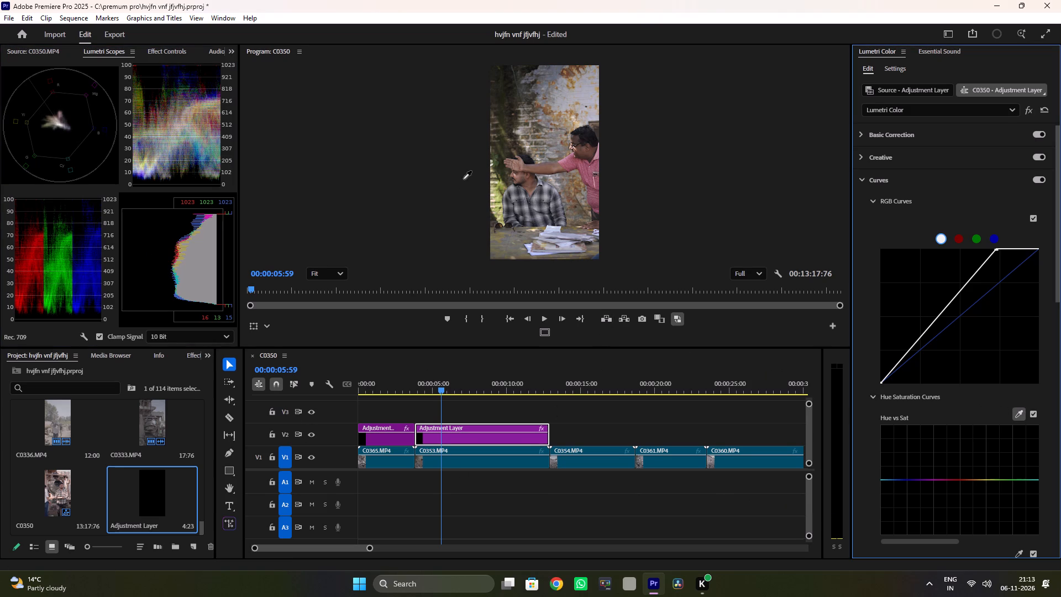
left_click(546, 169)
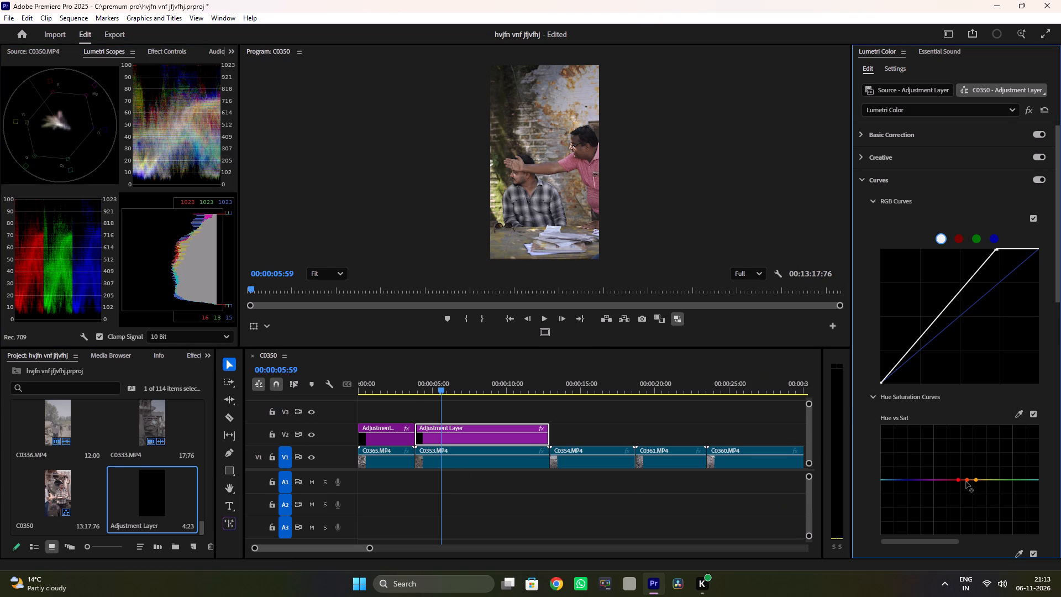
left_click_drag(966, 481, 967, 457)
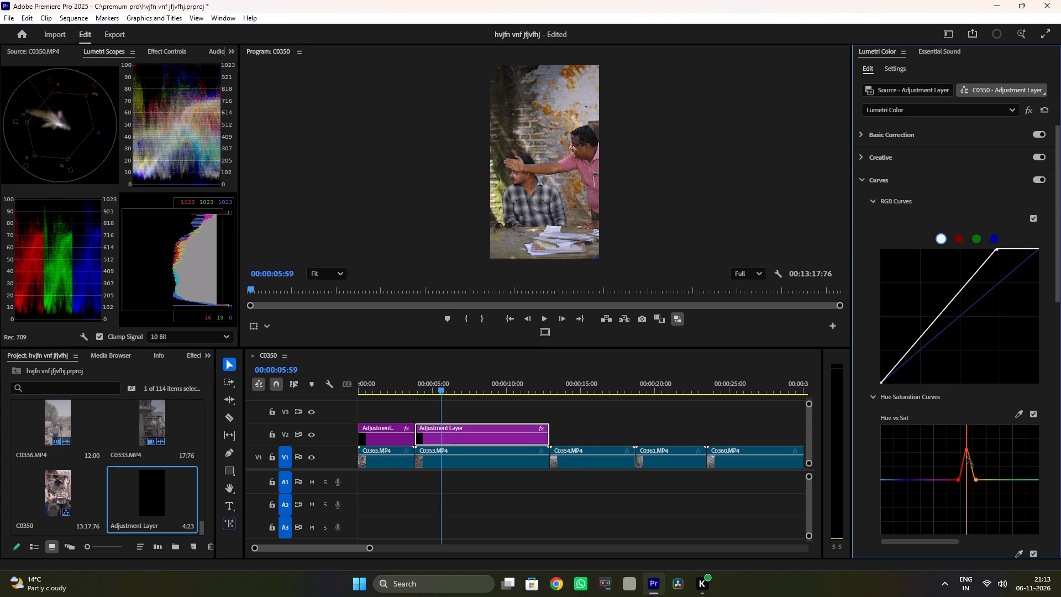
left_click_drag(967, 457, 963, 451)
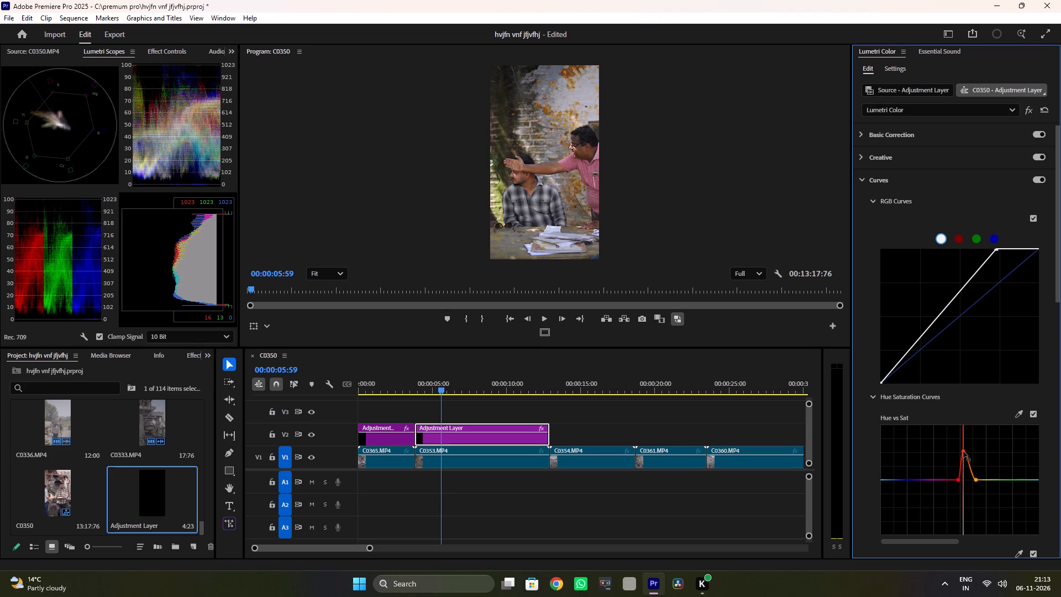
left_click_drag(963, 451, 1010, 442)
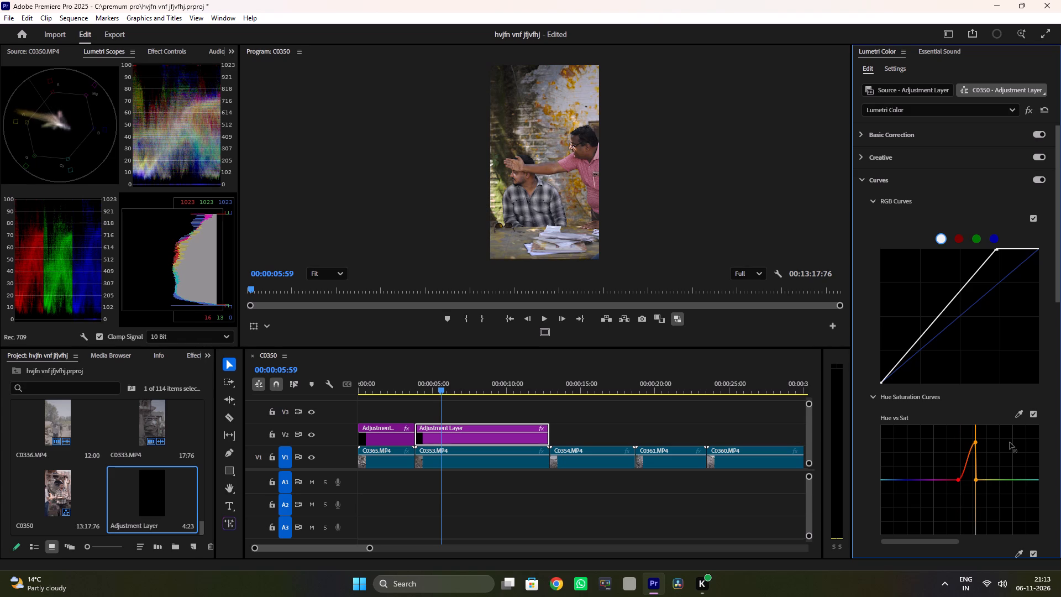
left_click_drag(1010, 442, 1001, 468)
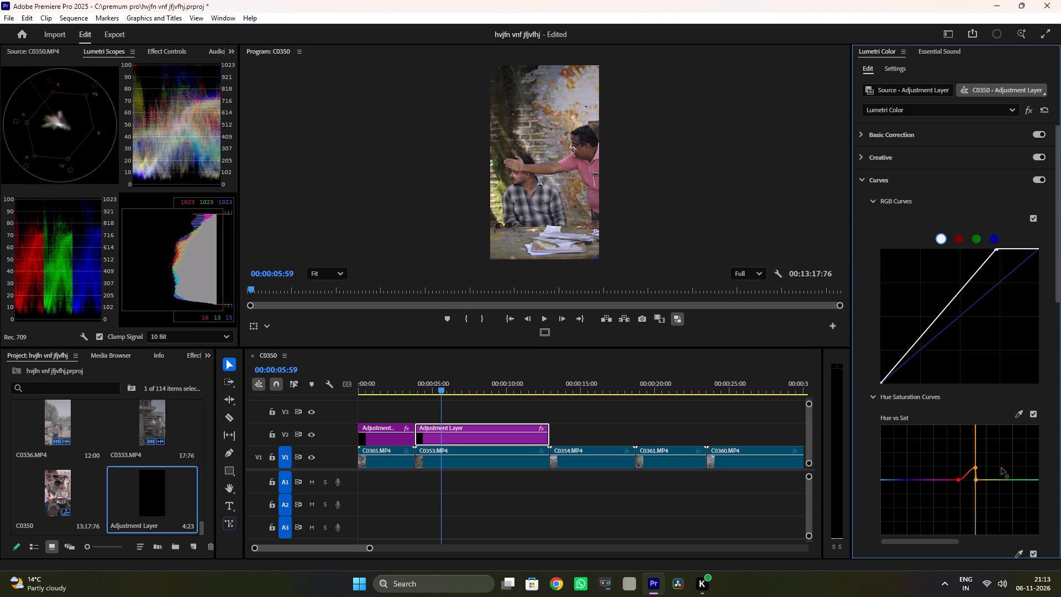
left_click_drag(1001, 468, 1002, 463)
Sample the same arm's skin tone for the Hue vs Hue curve and raise its middle red point slightly above the baseline.
scroll(1002, 463, "down", 10)
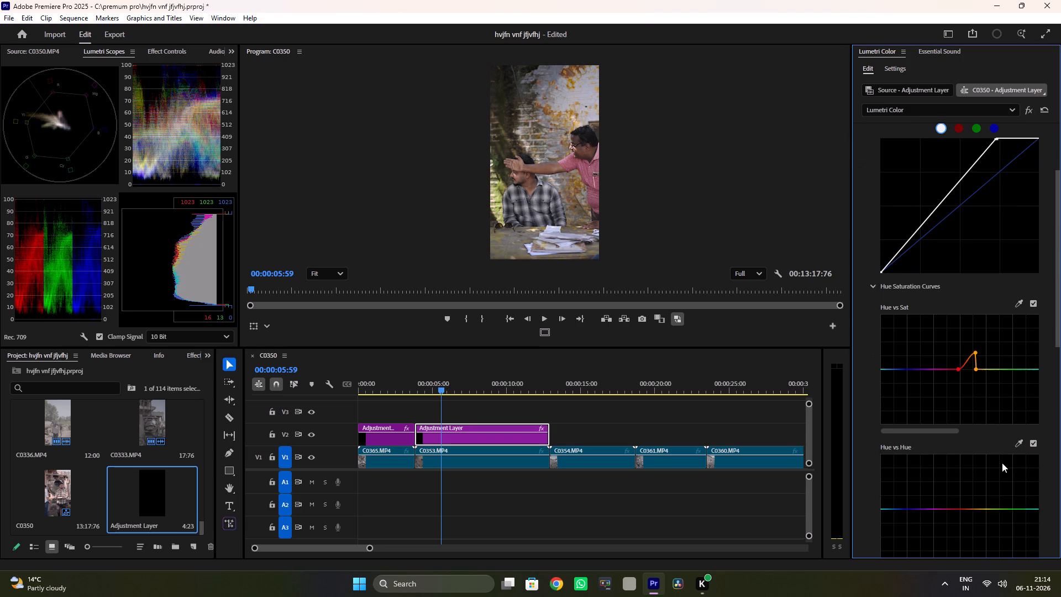
scroll(1002, 463, "down", 5)
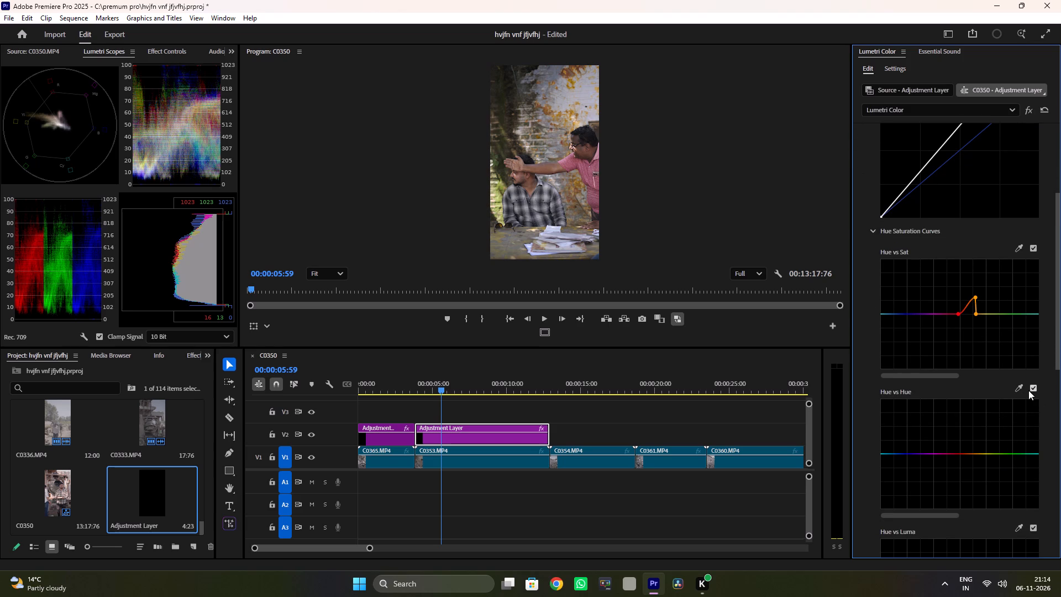
left_click(1020, 382)
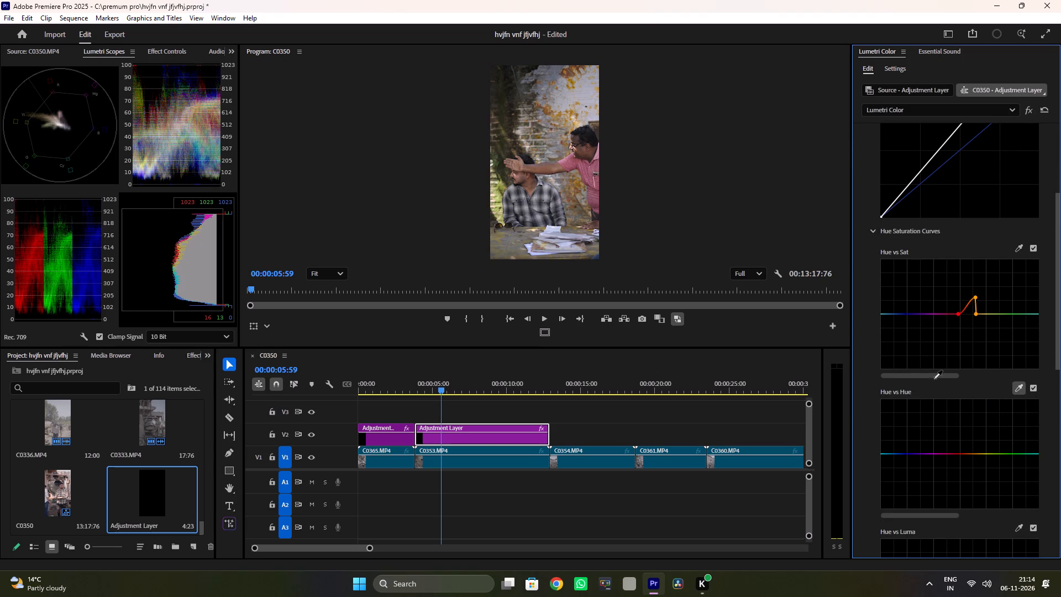
left_click(547, 167)
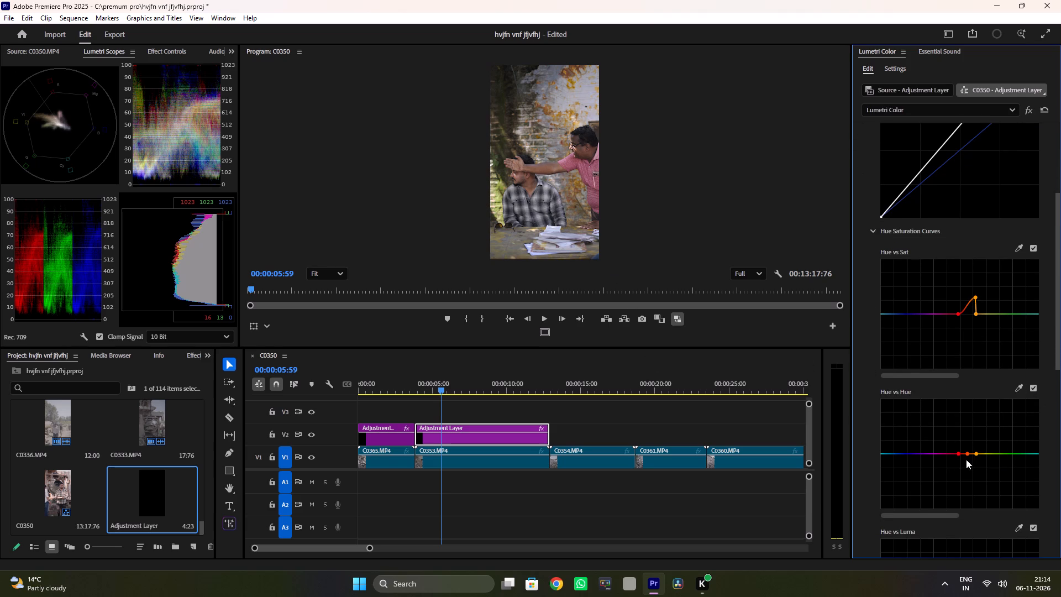
left_click_drag(967, 455, 962, 419)
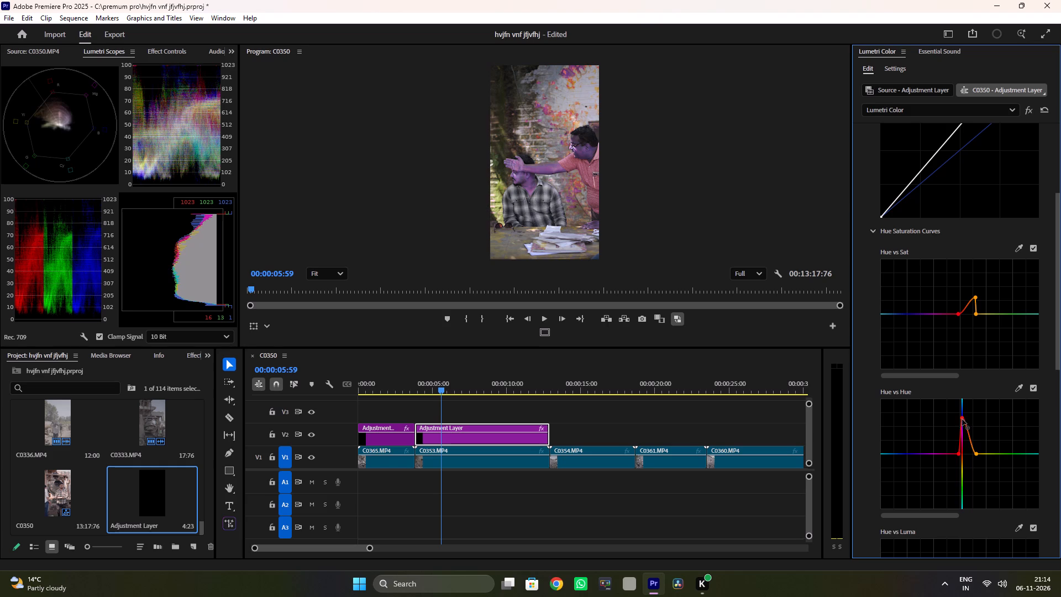
left_click_drag(962, 419, 962, 465)
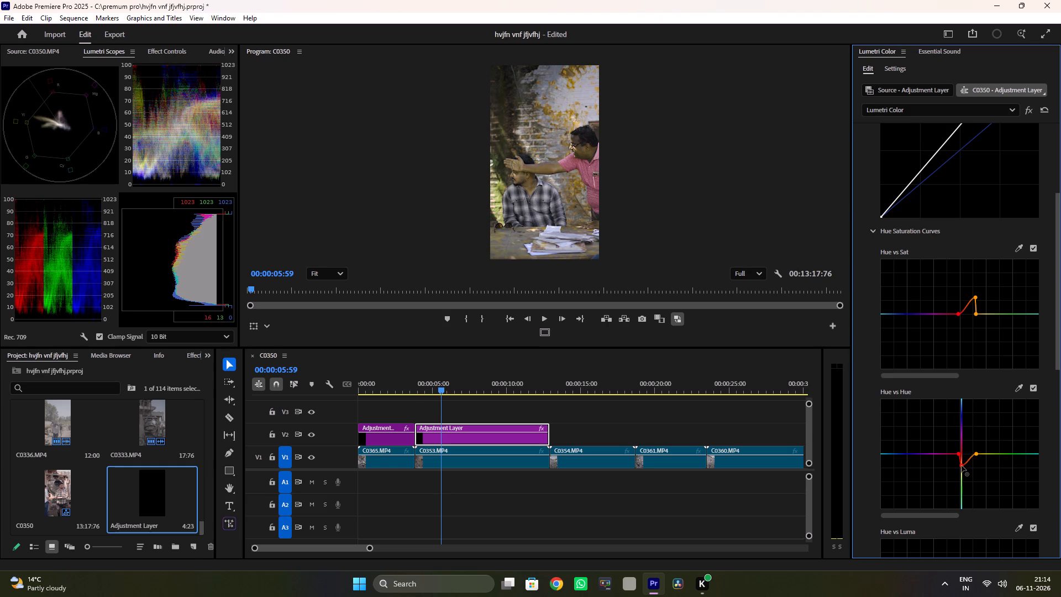
left_click_drag(962, 465, 962, 458)
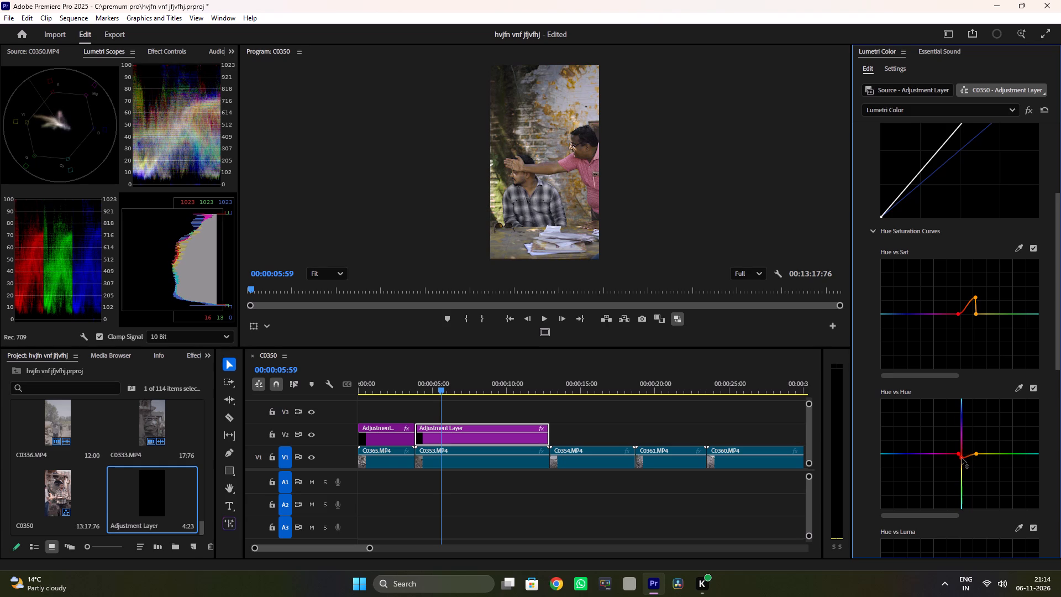
left_click_drag(962, 458, 962, 456)
left_click_drag(962, 456, 962, 453)
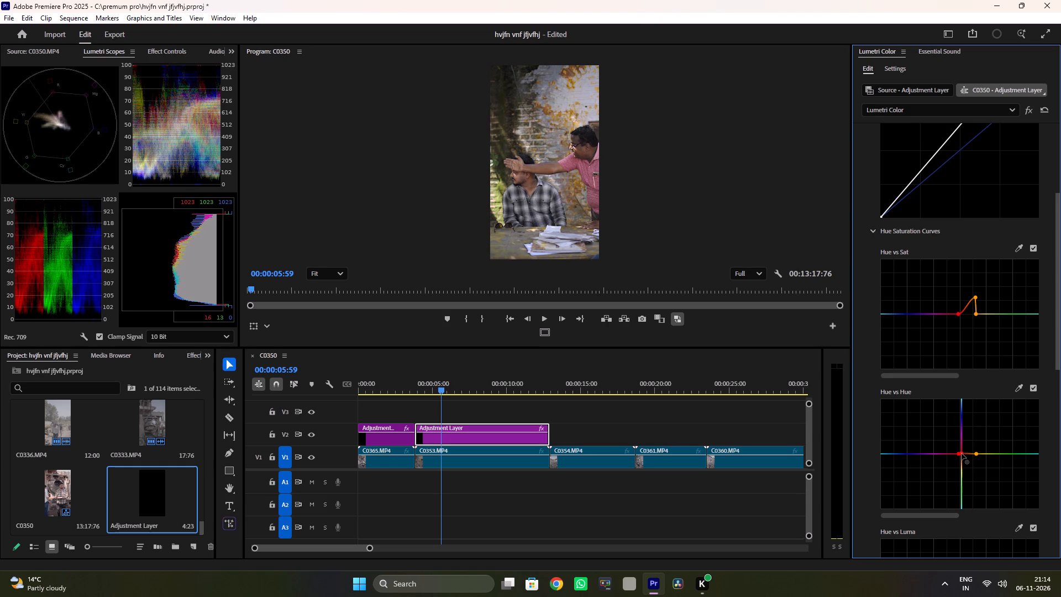
left_click_drag(962, 453, 962, 446)
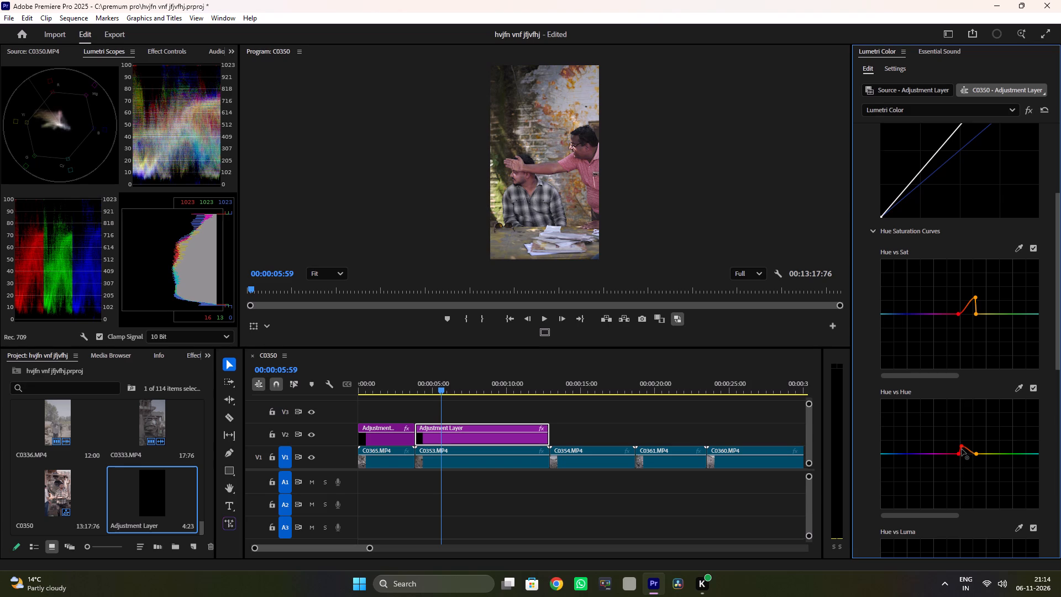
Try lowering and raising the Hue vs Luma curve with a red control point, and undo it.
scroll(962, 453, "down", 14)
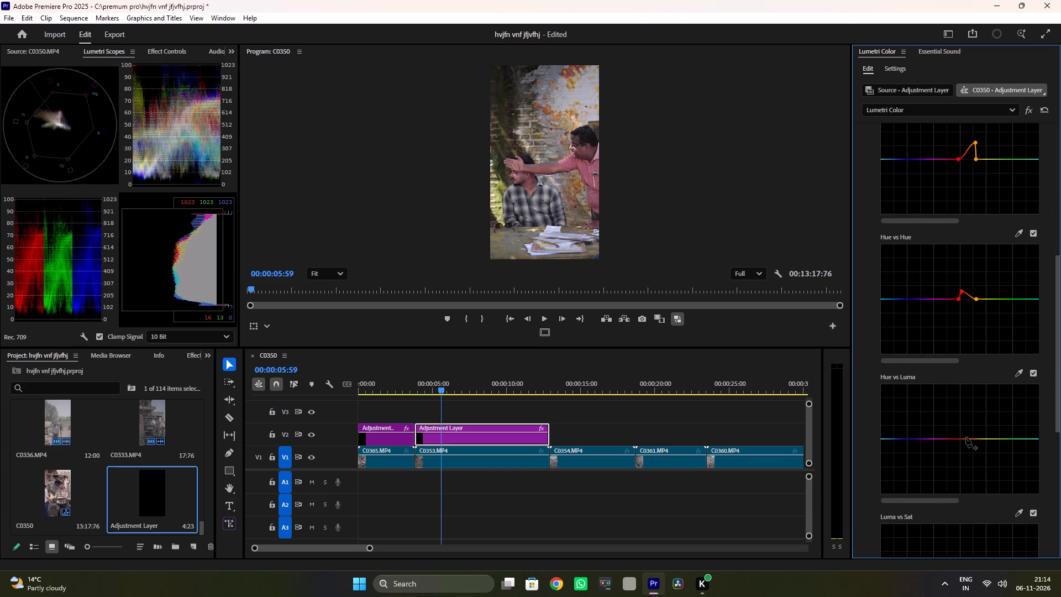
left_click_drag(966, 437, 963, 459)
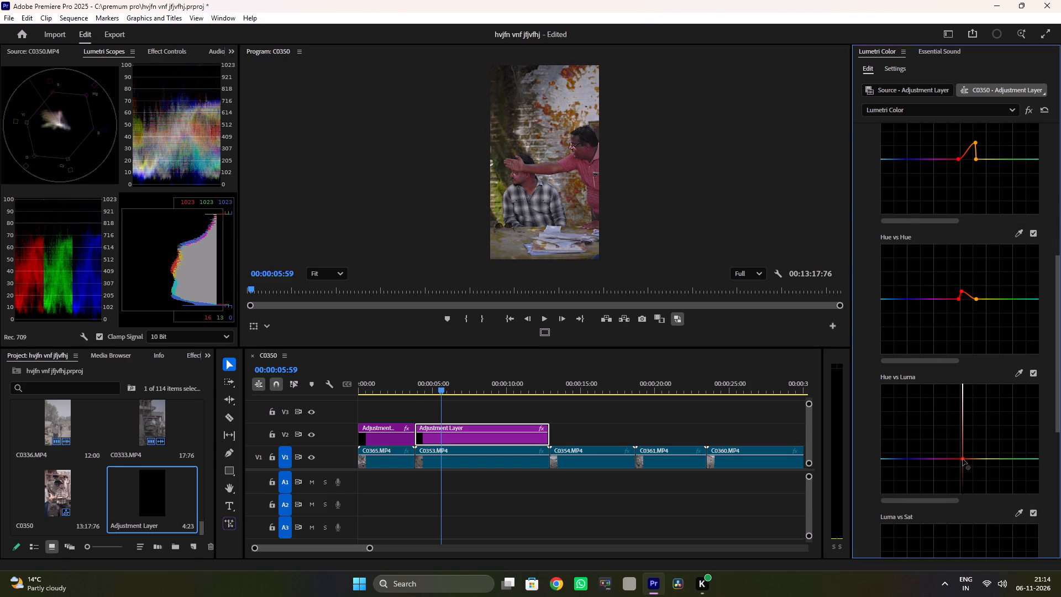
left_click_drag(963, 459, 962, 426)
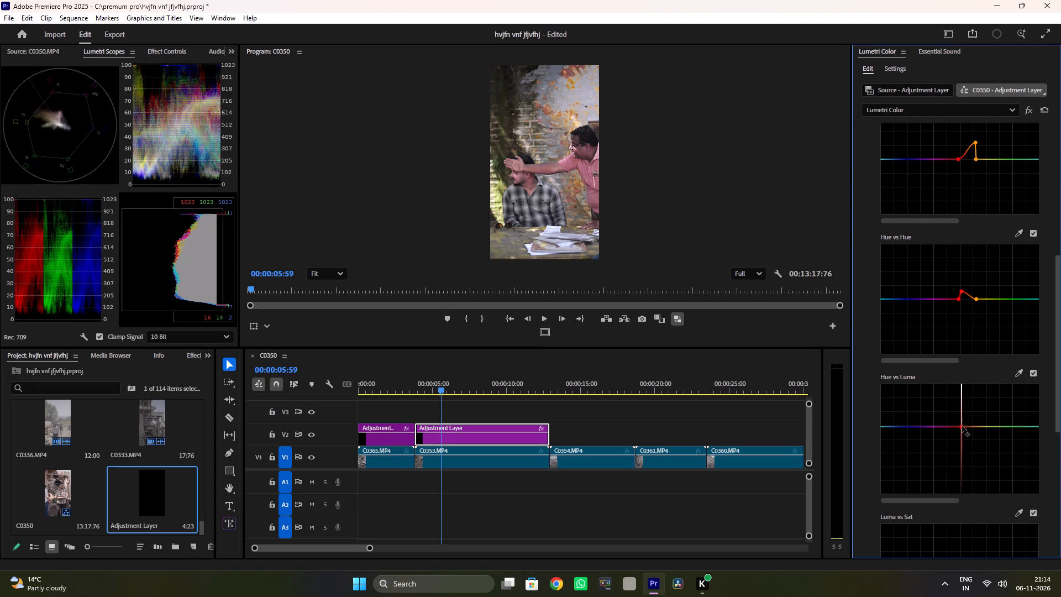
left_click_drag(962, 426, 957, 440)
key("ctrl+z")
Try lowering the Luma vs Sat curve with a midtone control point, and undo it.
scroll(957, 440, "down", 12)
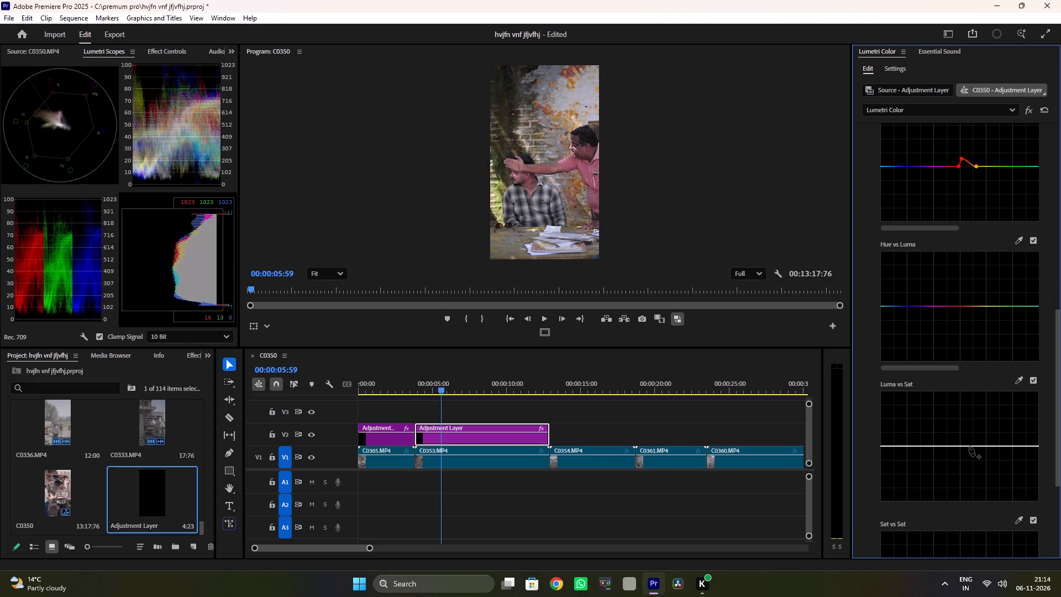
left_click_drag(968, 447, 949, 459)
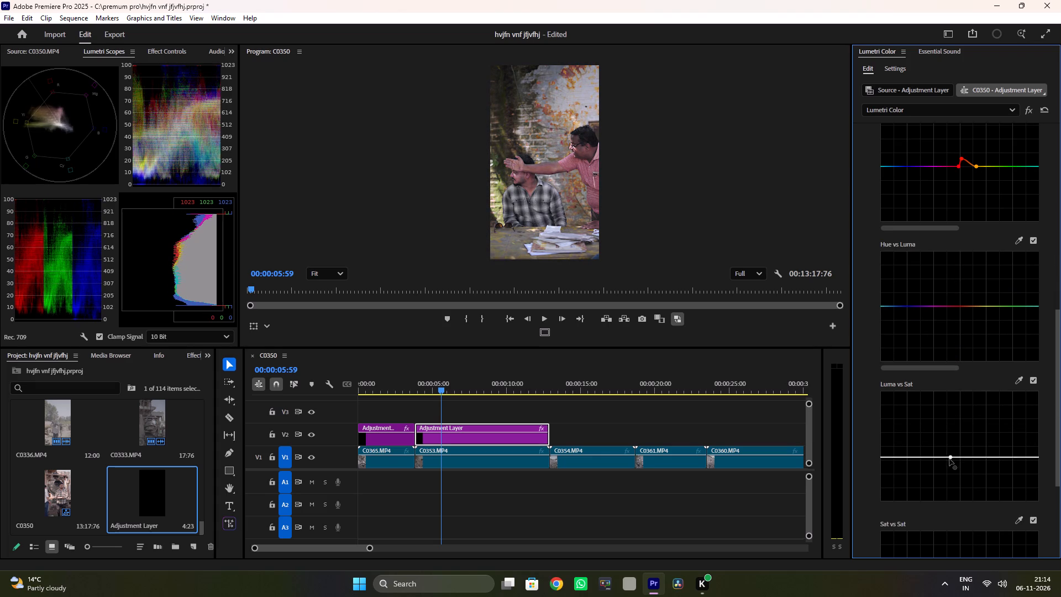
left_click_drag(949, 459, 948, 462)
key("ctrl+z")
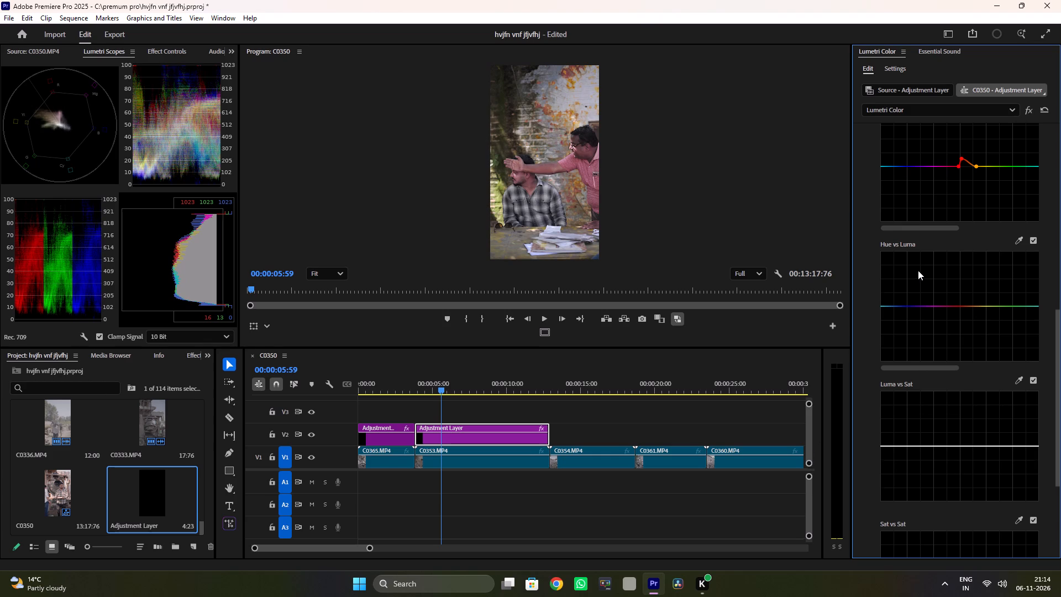
Lower the midtones of the blue channel in the RGB curves slightly with one control point.
scroll(918, 270, "up", 4)
scroll(918, 270, "up", 20)
scroll(918, 270, "up", 15)
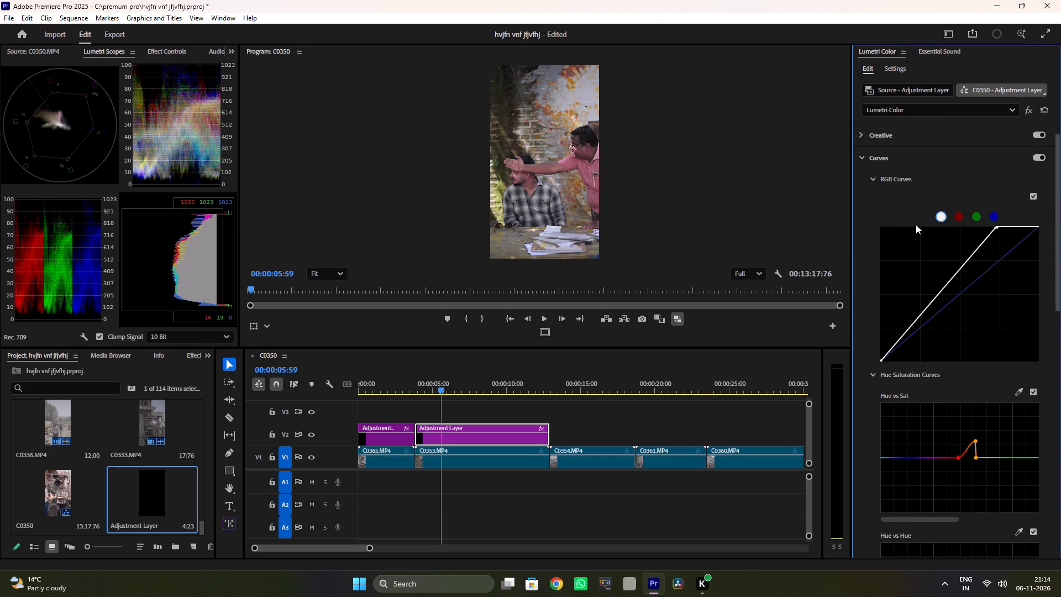
scroll(925, 245, "up", 5)
left_click(991, 235)
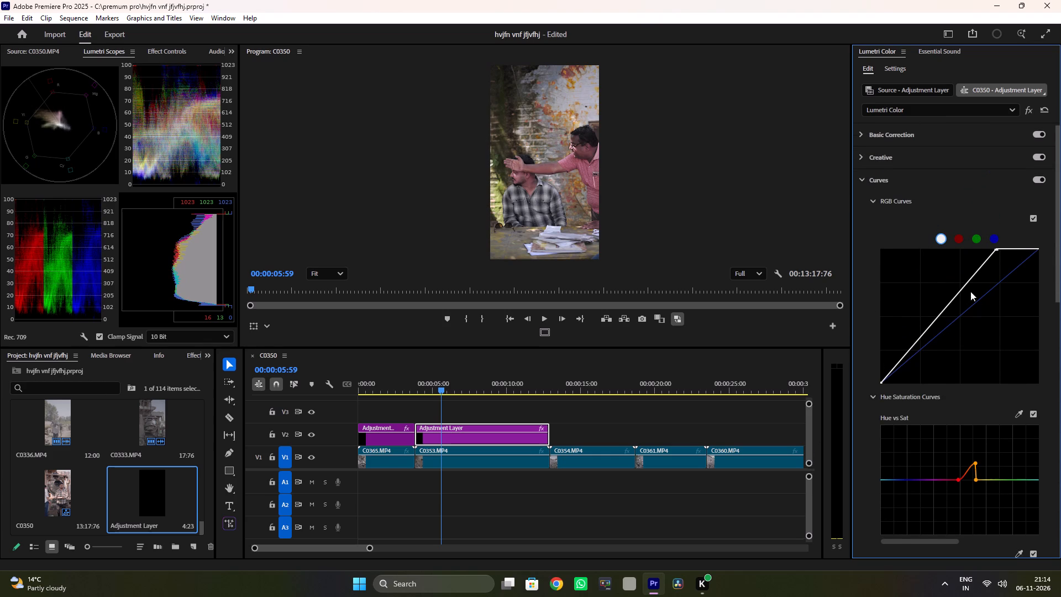
left_click(992, 236)
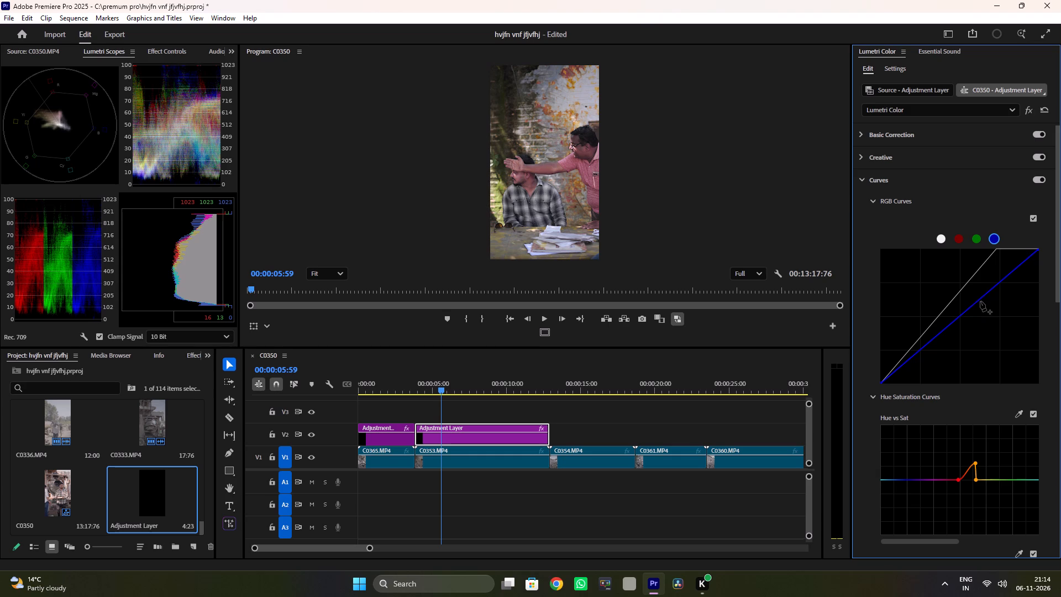
left_click_drag(982, 295, 982, 308)
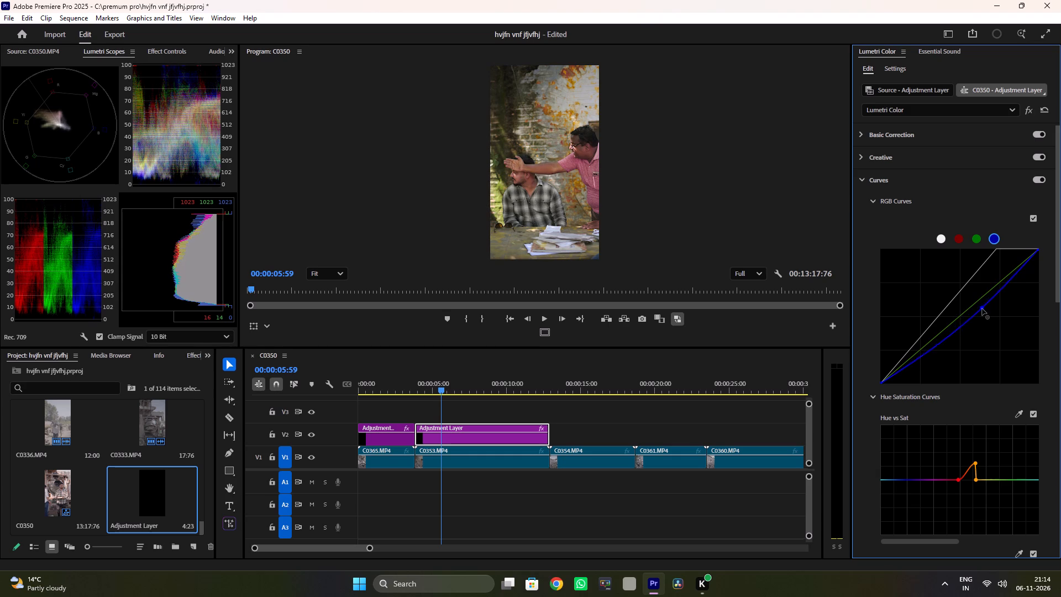
left_click_drag(982, 308, 985, 298)
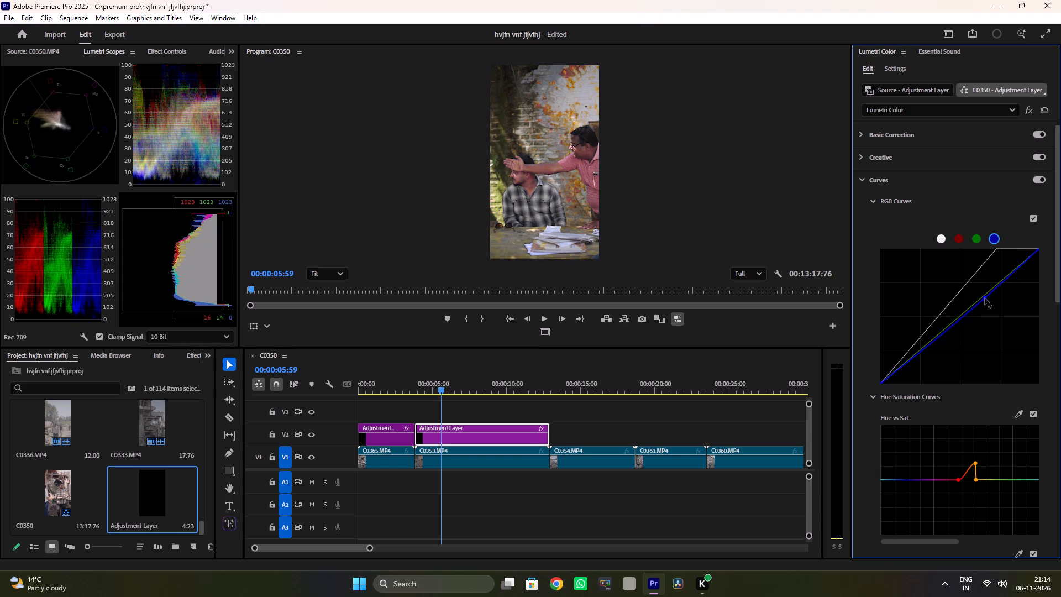
left_click_drag(985, 298, 966, 317)
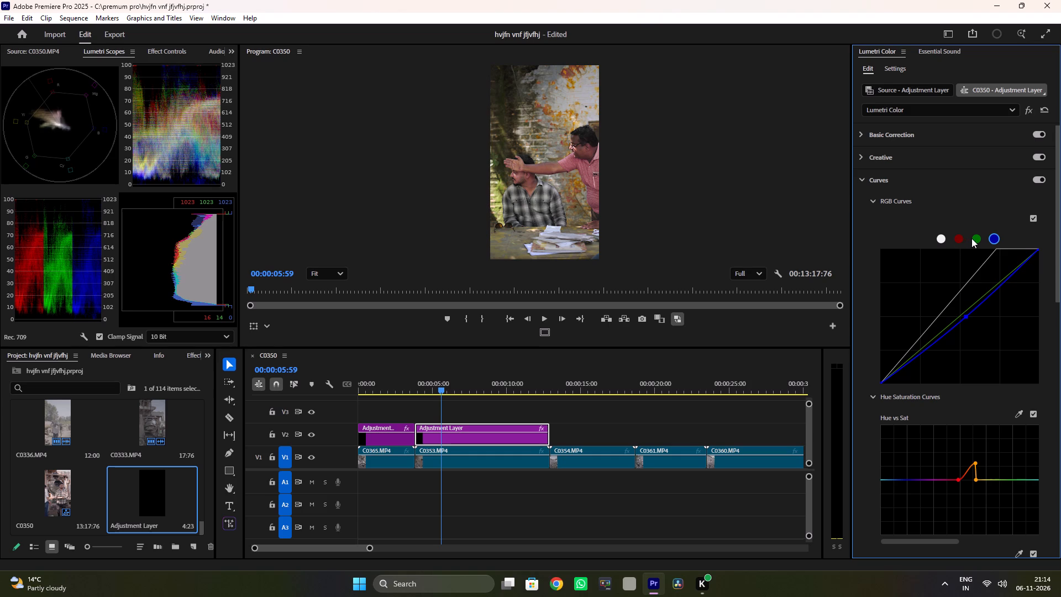
Add a midtone control point to the green channel in the RGB curves and lower it slightly below the diagonal.
left_click(971, 238)
left_click(978, 240)
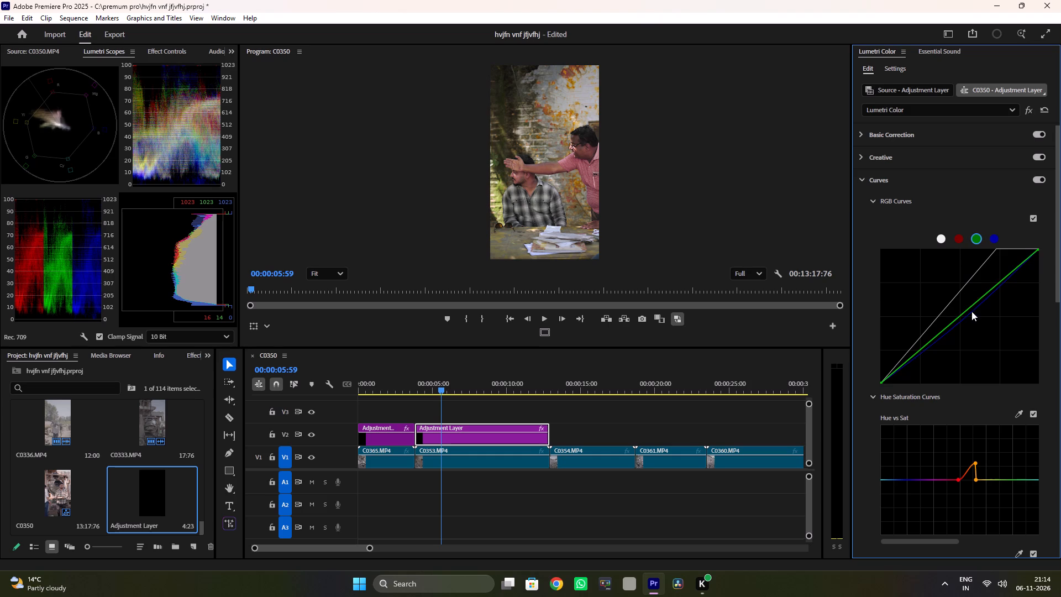
left_click_drag(971, 312, 970, 321)
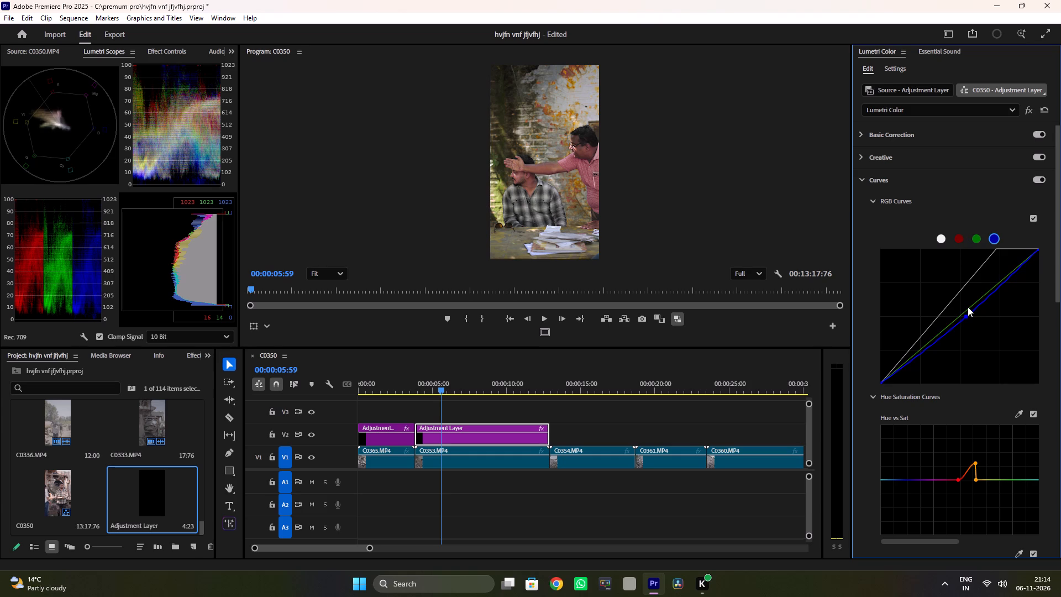
left_click(978, 237)
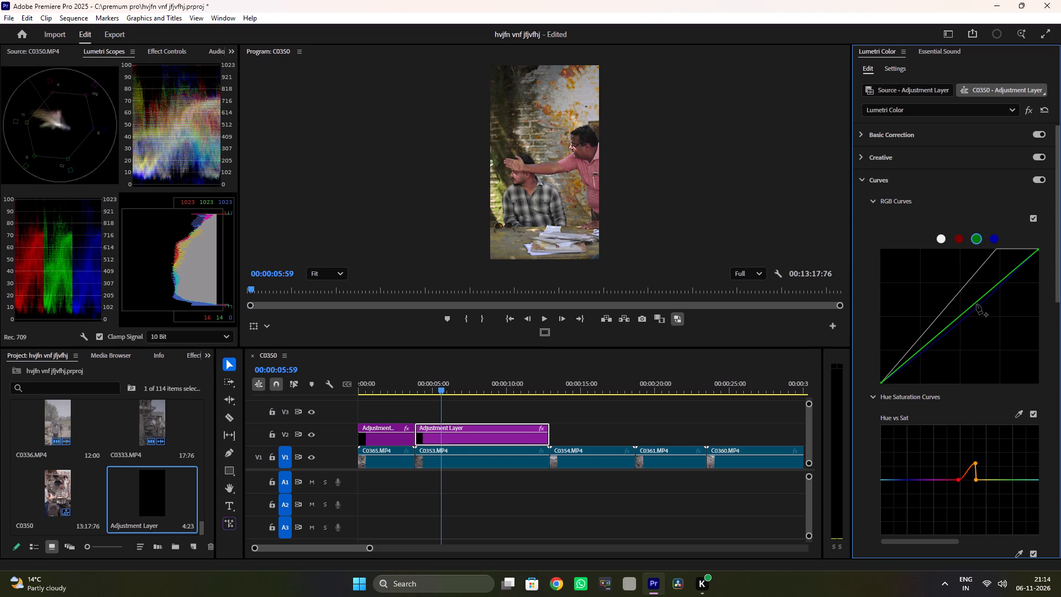
left_click_drag(975, 302, 971, 294)
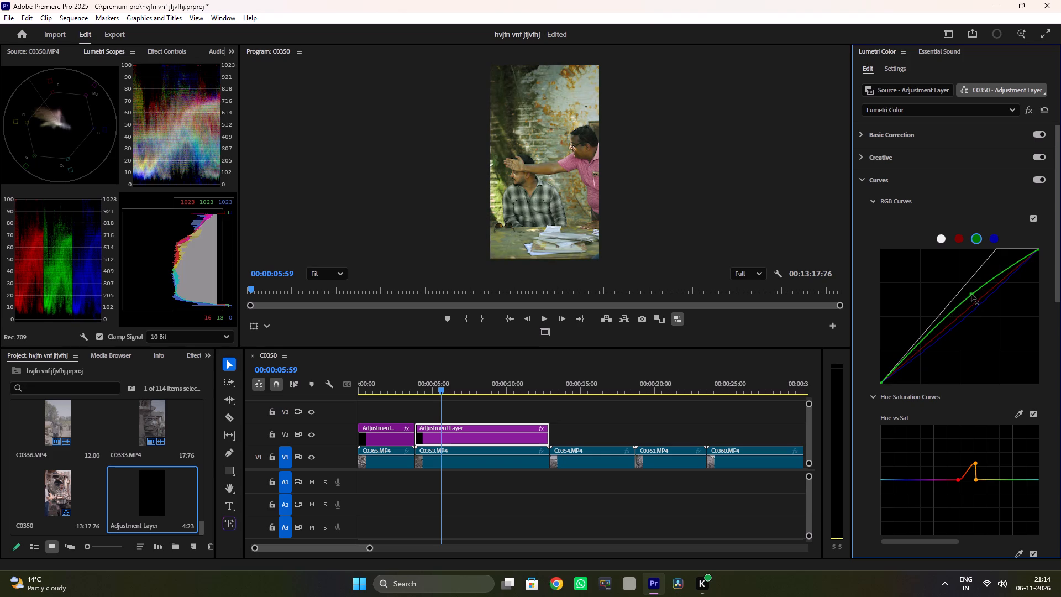
left_click_drag(971, 294, 968, 310)
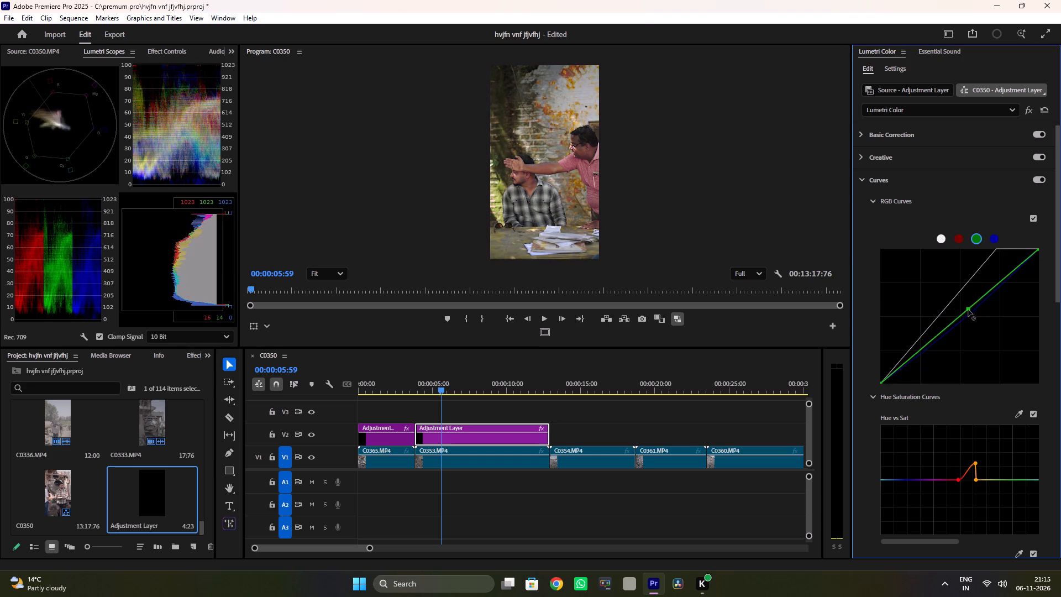
left_click_drag(968, 310, 962, 319)
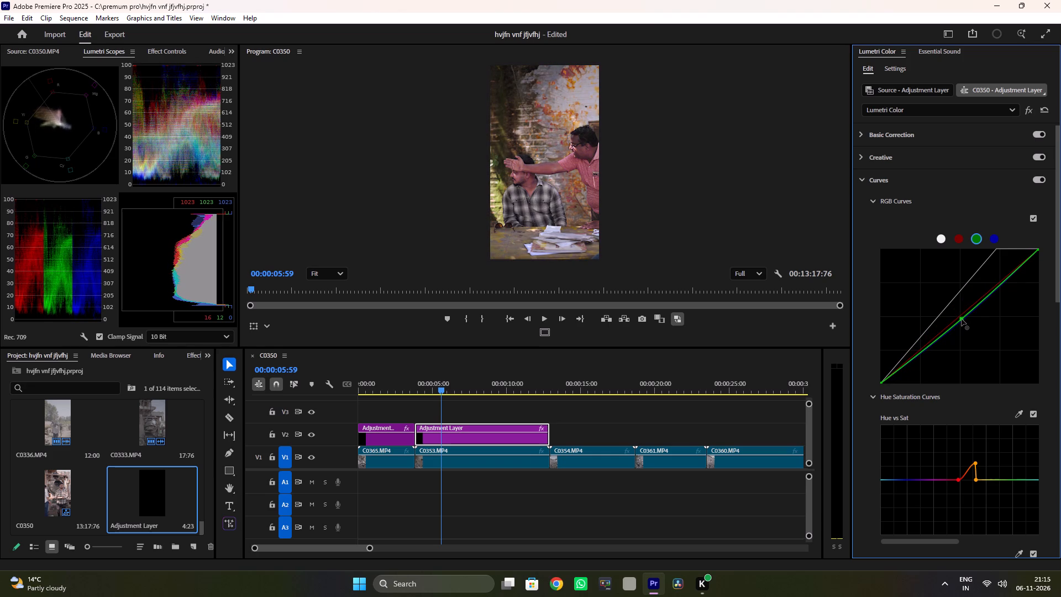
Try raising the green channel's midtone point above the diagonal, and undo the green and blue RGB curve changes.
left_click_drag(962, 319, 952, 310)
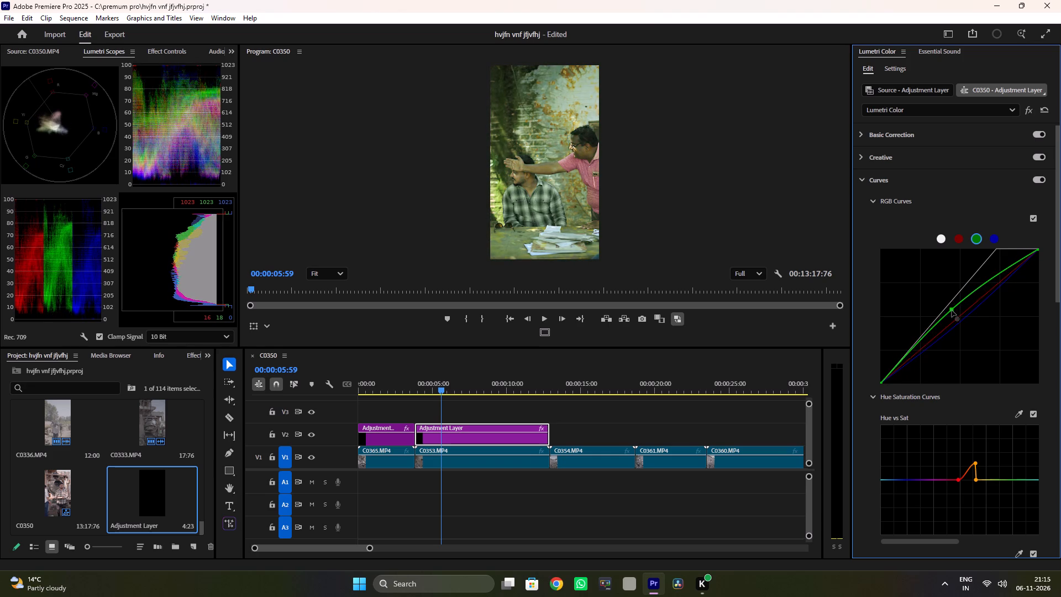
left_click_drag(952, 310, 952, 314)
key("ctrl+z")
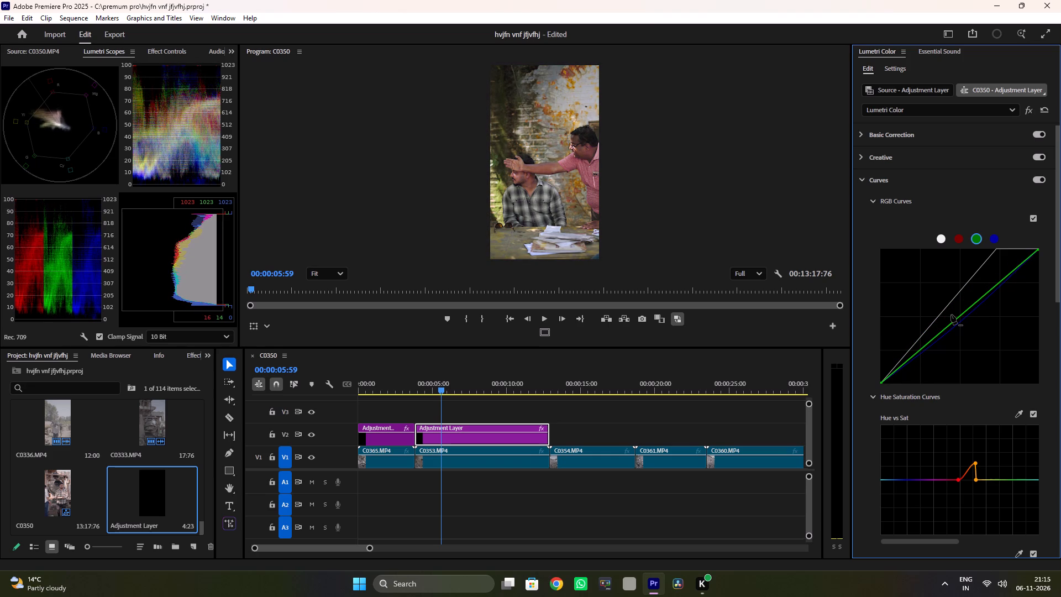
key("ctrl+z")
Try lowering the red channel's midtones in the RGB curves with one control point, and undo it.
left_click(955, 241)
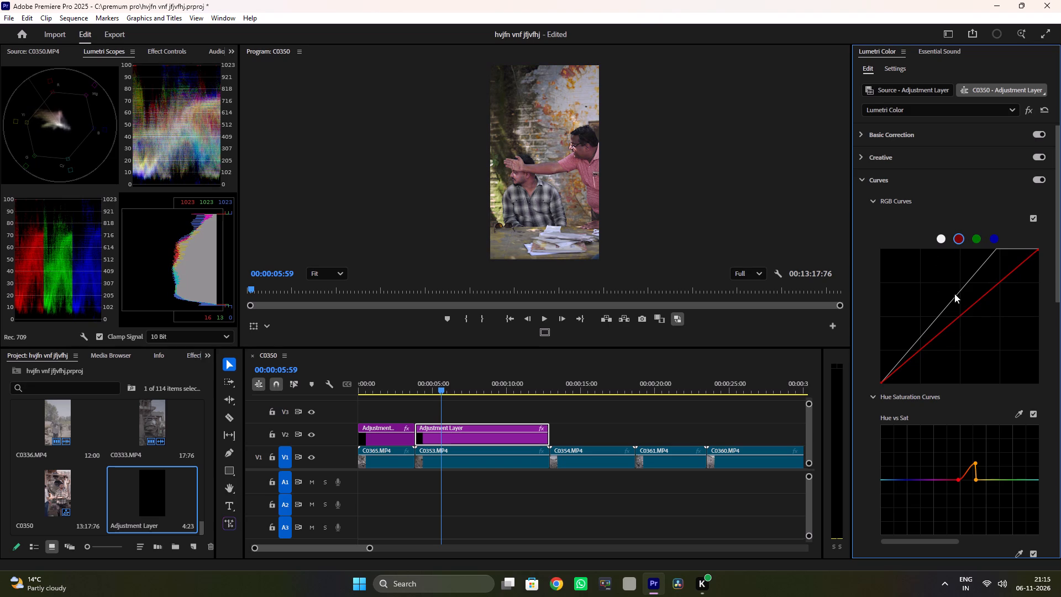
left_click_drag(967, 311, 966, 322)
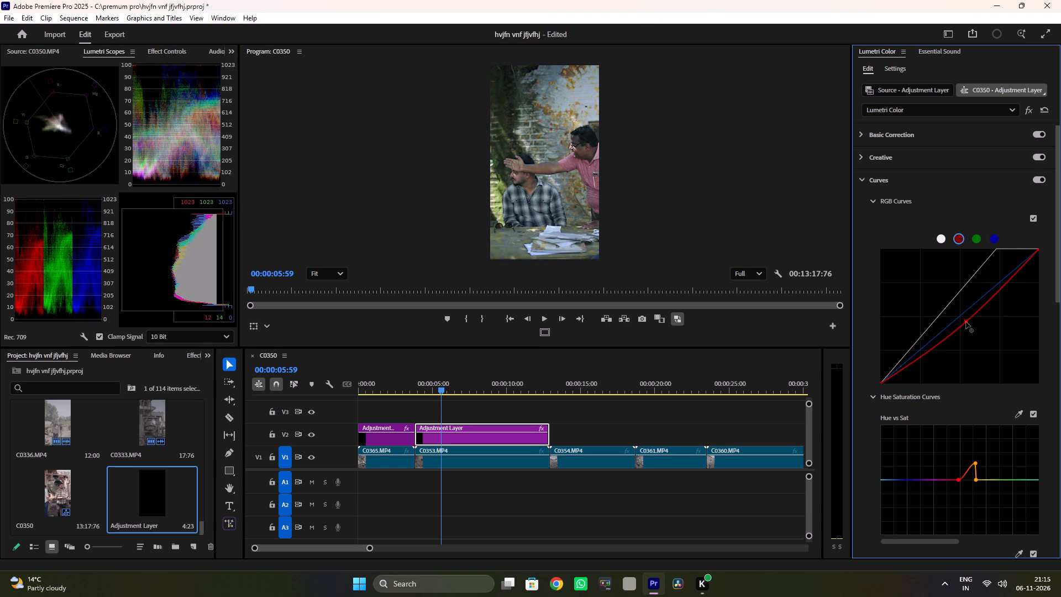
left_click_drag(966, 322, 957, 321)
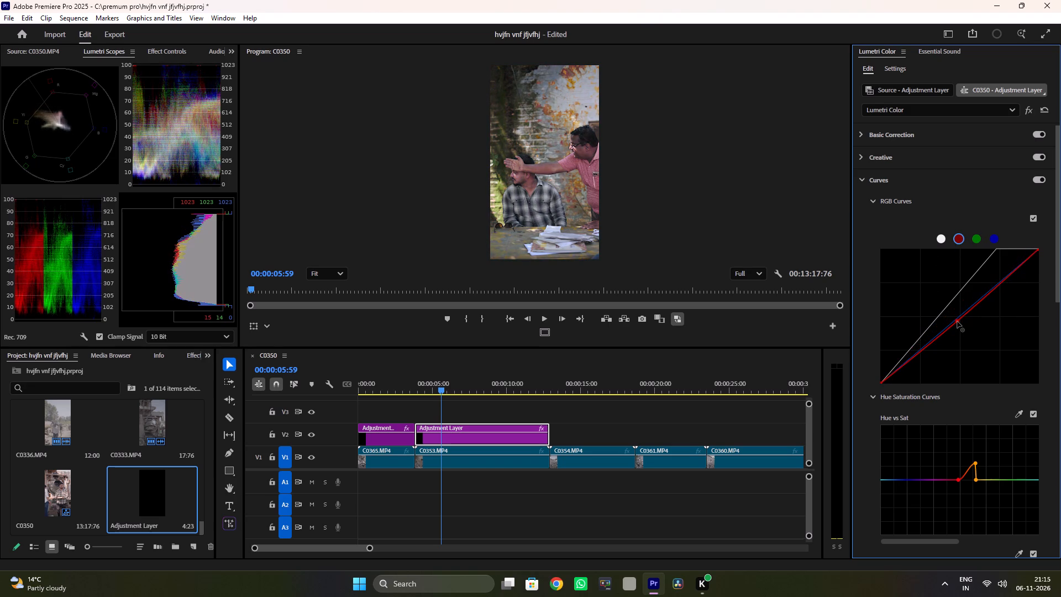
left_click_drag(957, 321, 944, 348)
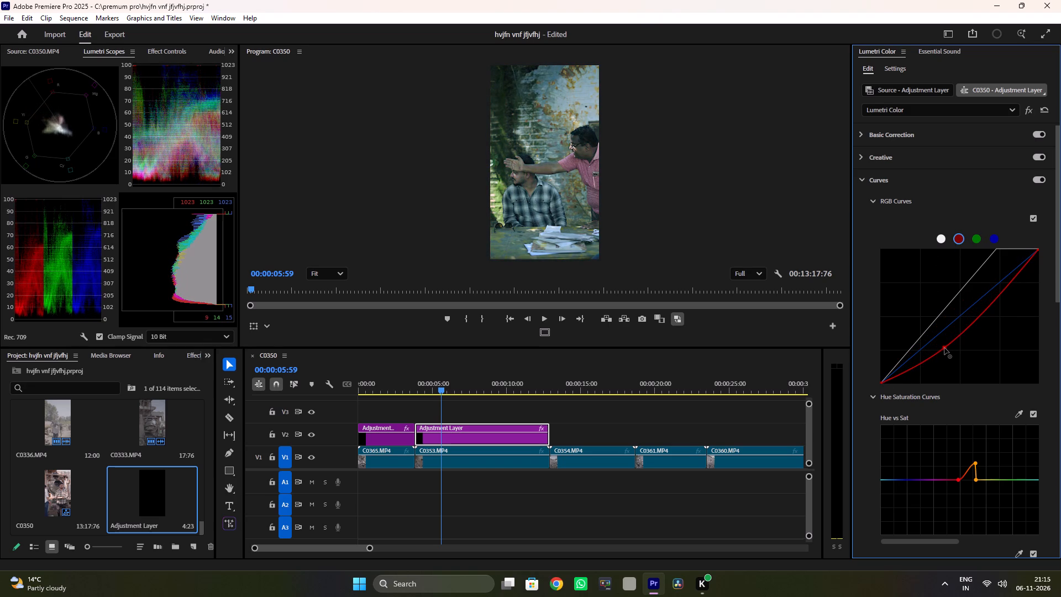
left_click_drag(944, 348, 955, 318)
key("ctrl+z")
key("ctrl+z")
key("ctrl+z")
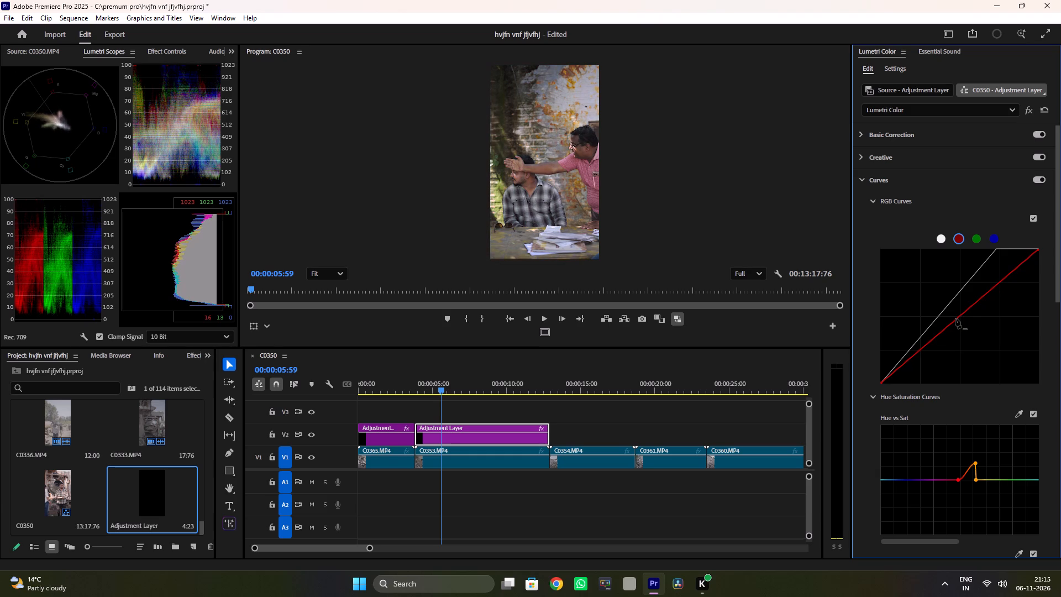
Undo the previous Hue vs Sat edit and instead raise the whole curve slightly with a single orange control point.
key("ctrl+z")
key("ctrl+z")
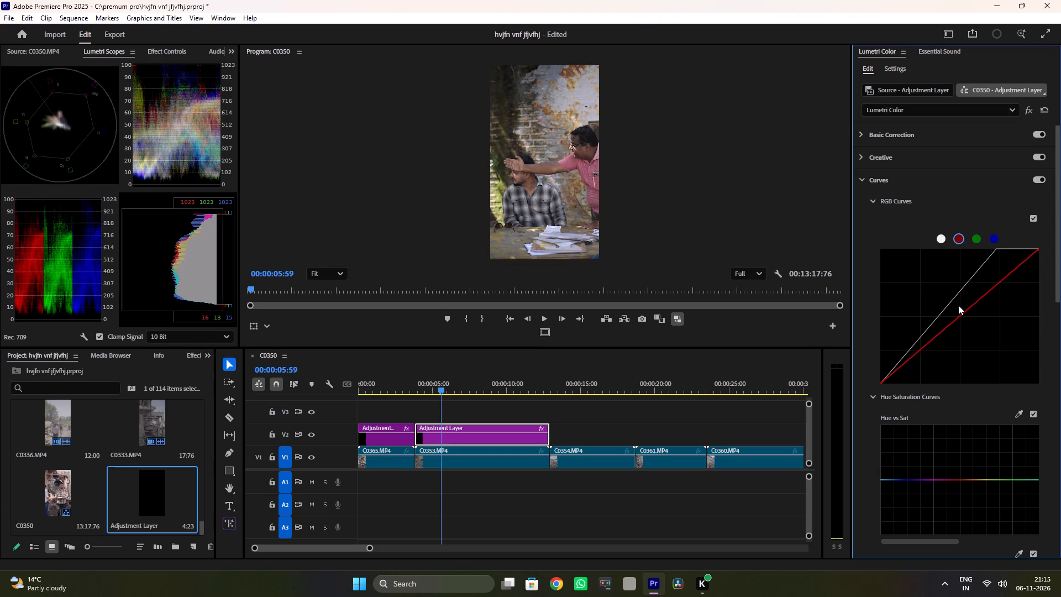
key("ctrl+z")
left_click_drag(974, 479, 974, 472)
Place a new adjustment layer on V2 above clip C0354, starting where the C0353 adjustment layer ends.
key("space")
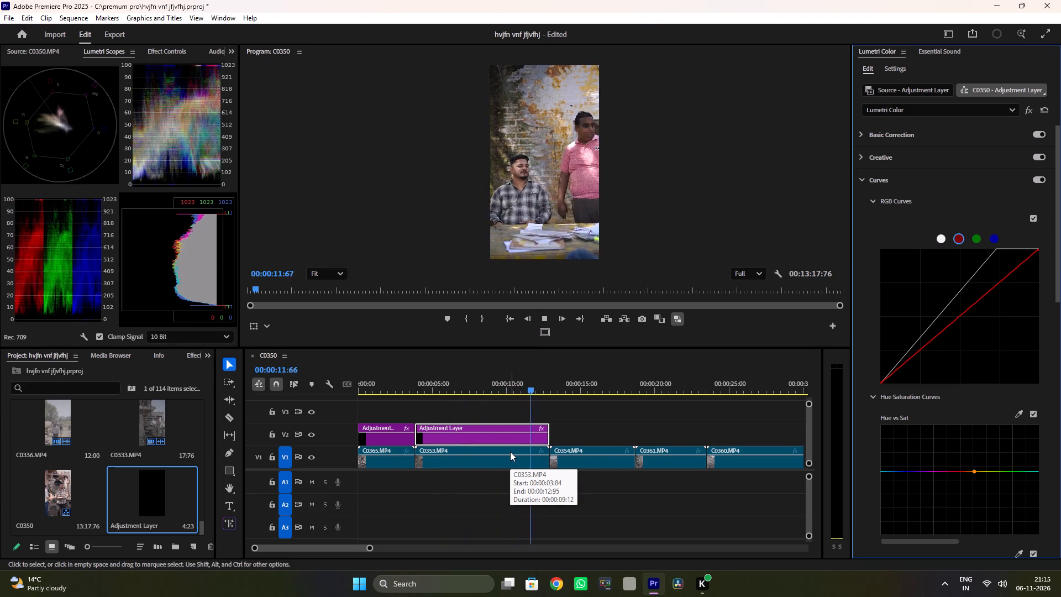
key("space")
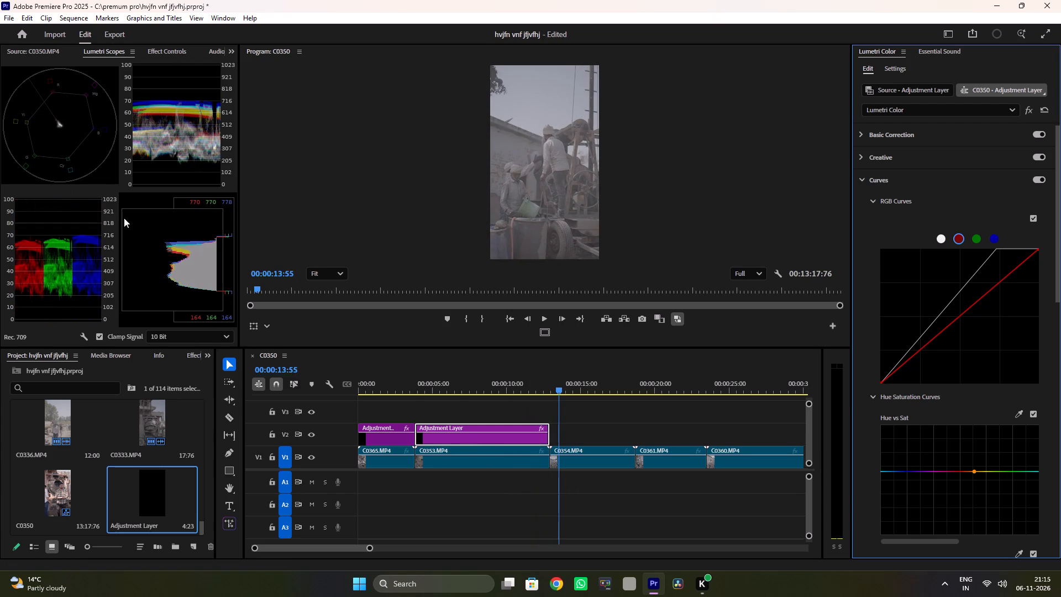
left_click_drag(161, 498, 538, 440)
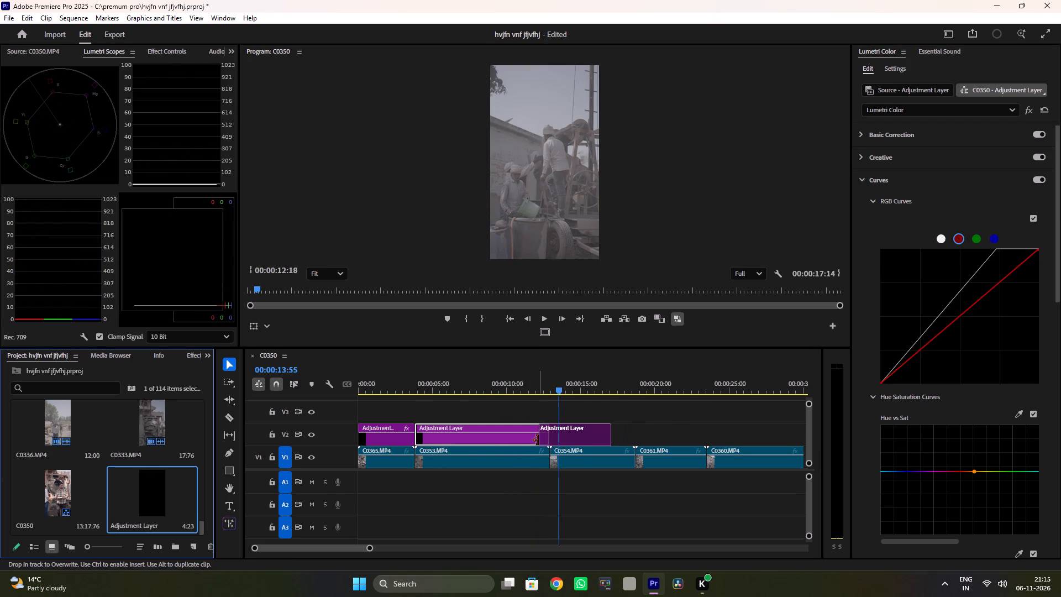
key("ctrl+z")
left_click_drag(151, 494, 159, 496)
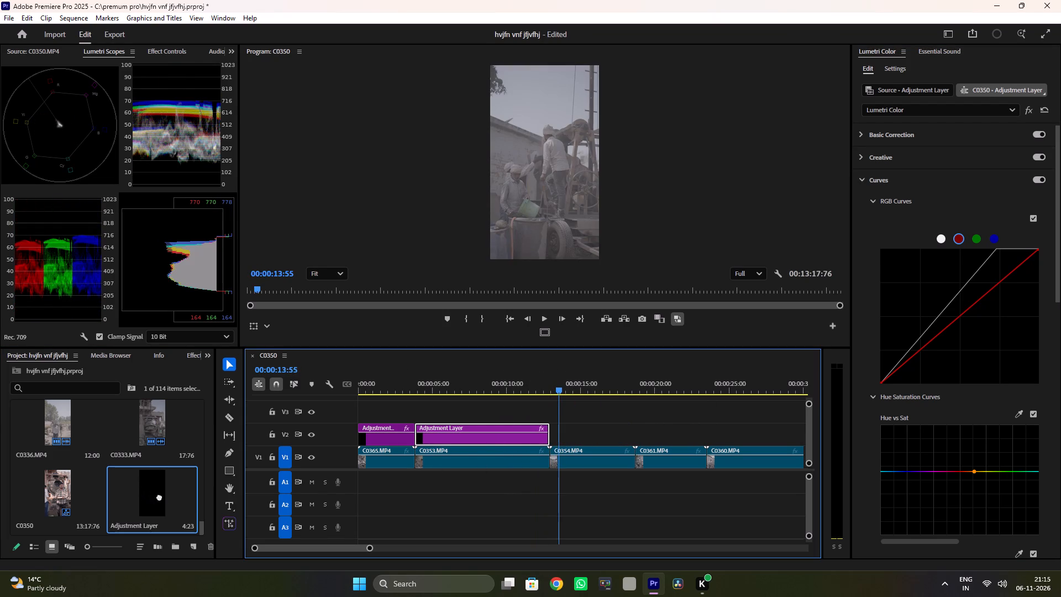
left_click_drag(159, 496, 549, 444)
Apply the ALEXA_Default_LogC2Rec709 input LUT to the new adjustment layer above C0354.
key("space")
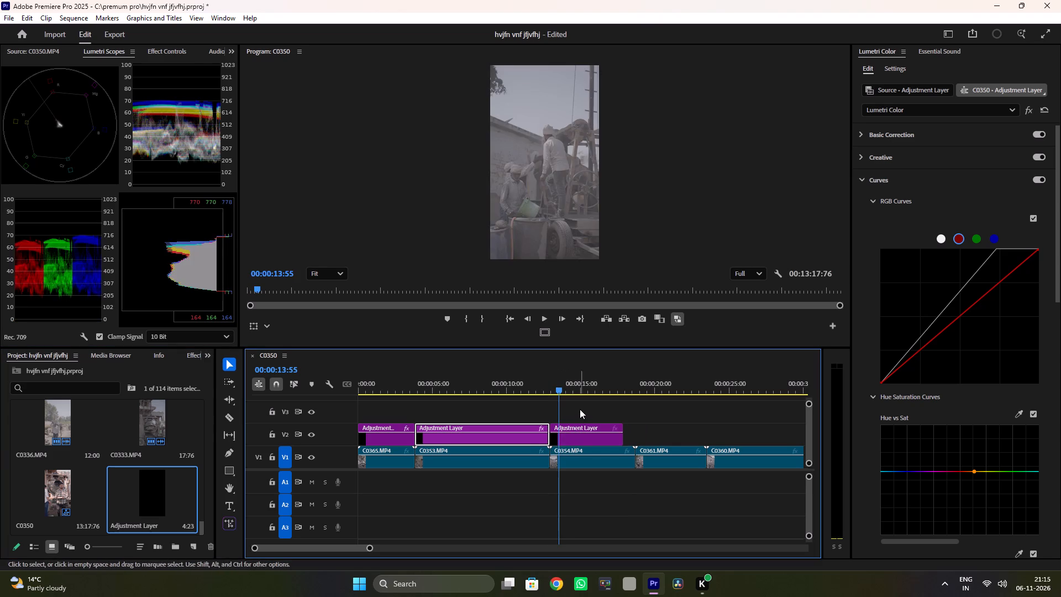
key("space")
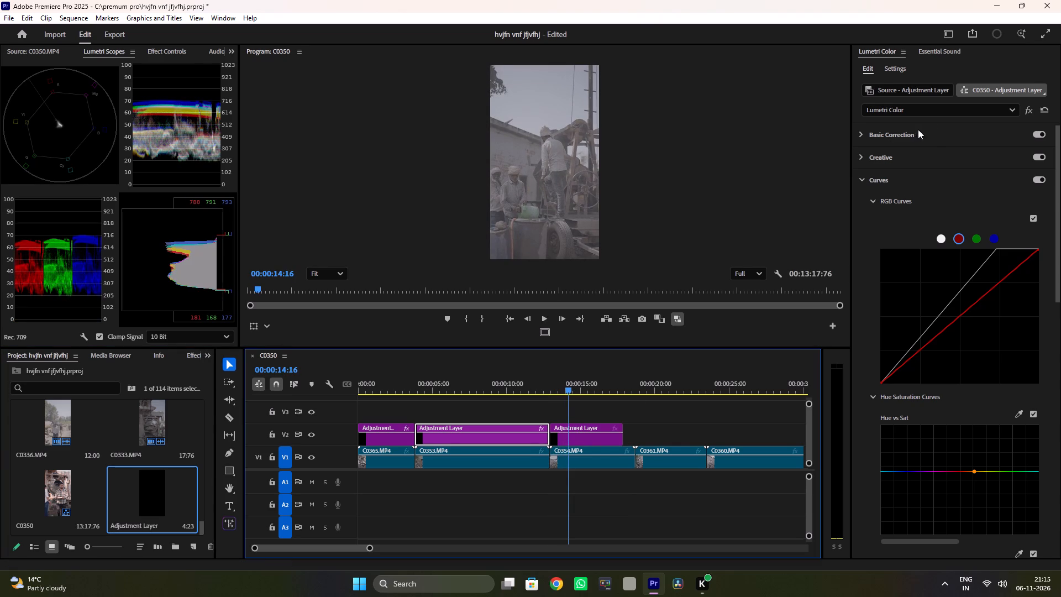
left_click(916, 130)
left_click(980, 156)
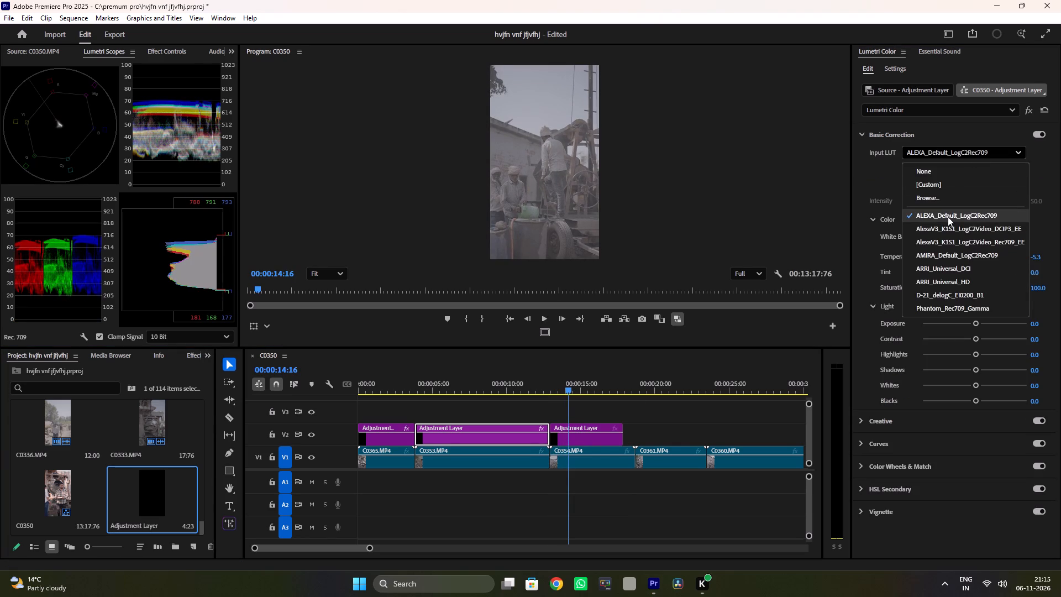
left_click(948, 217)
left_click(587, 433)
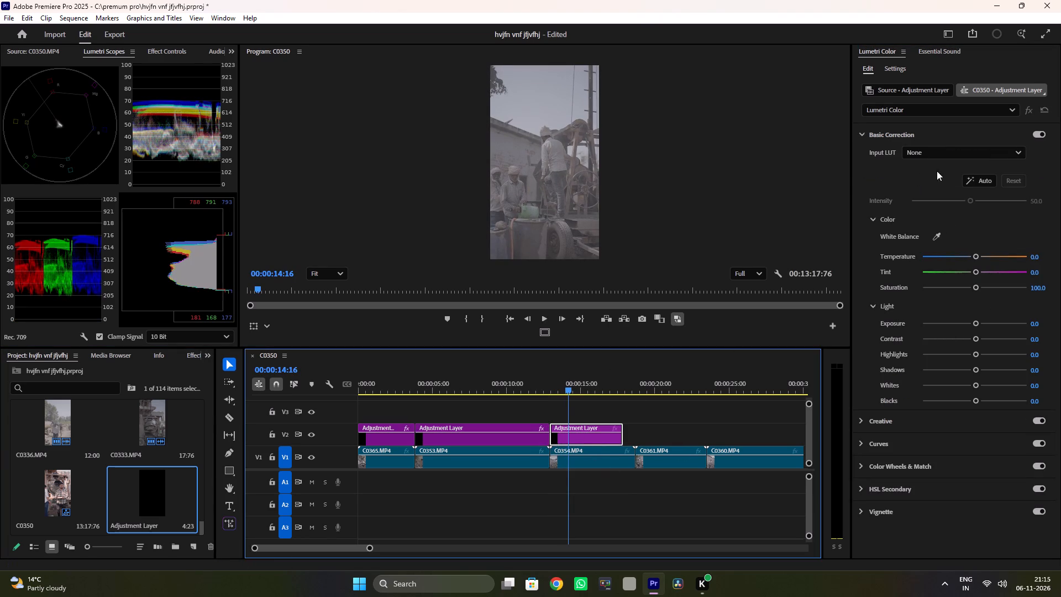
left_click(952, 155)
left_click(955, 214)
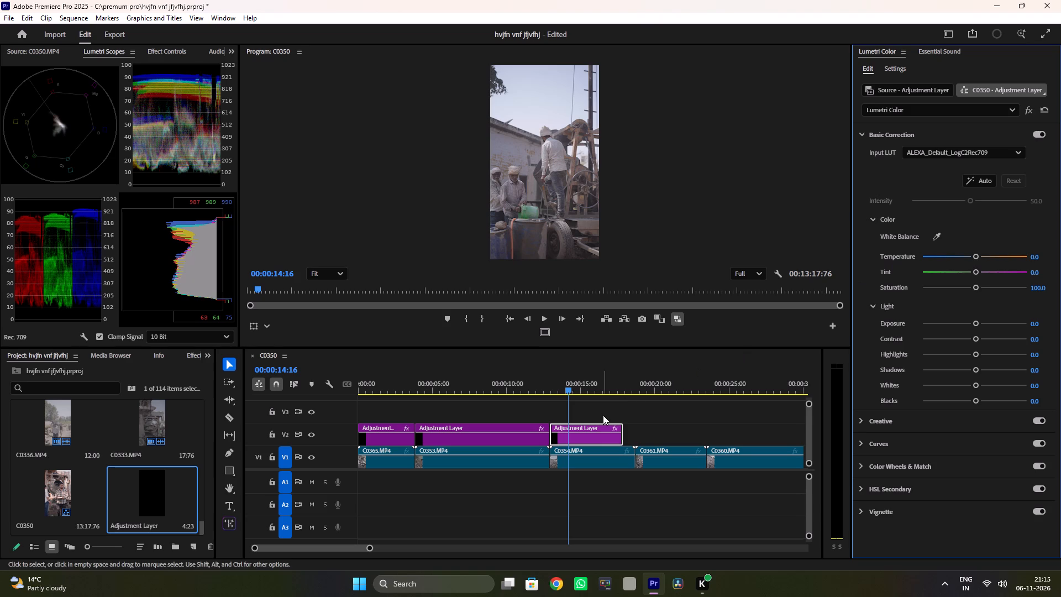
Warm the C0354 adjustment layer by setting its Basic Correction temperature to about 11.6.
scroll(939, 322, "down", 4)
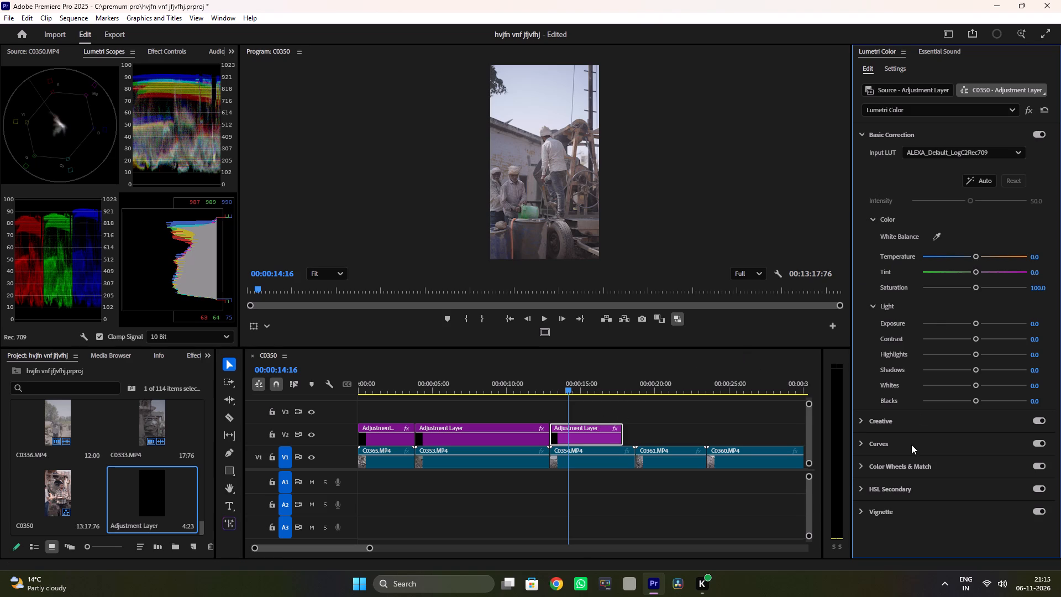
left_click(880, 417)
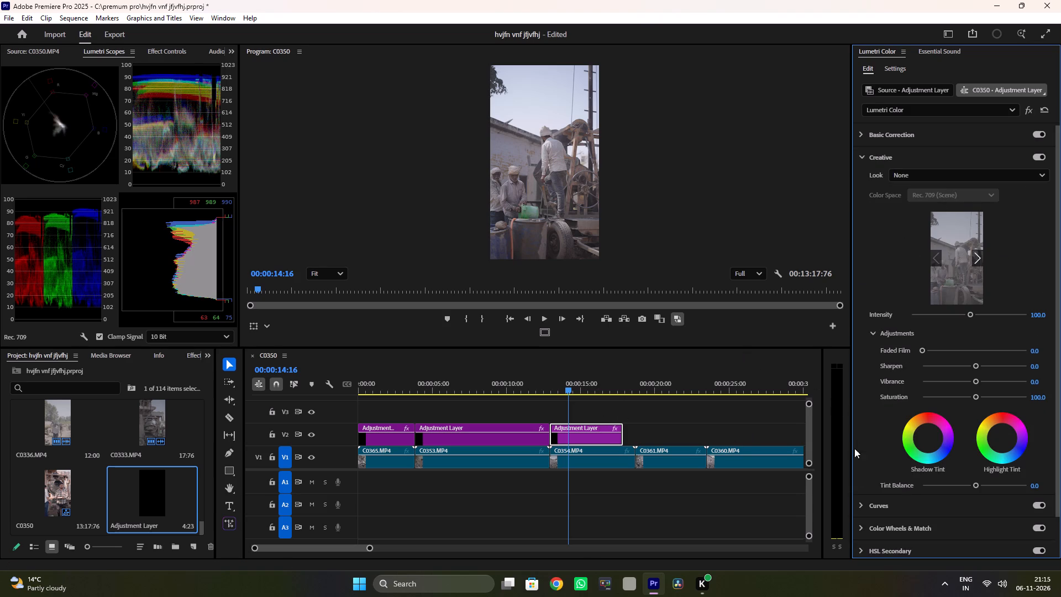
scroll(843, 216, "up", 1)
left_click(908, 129)
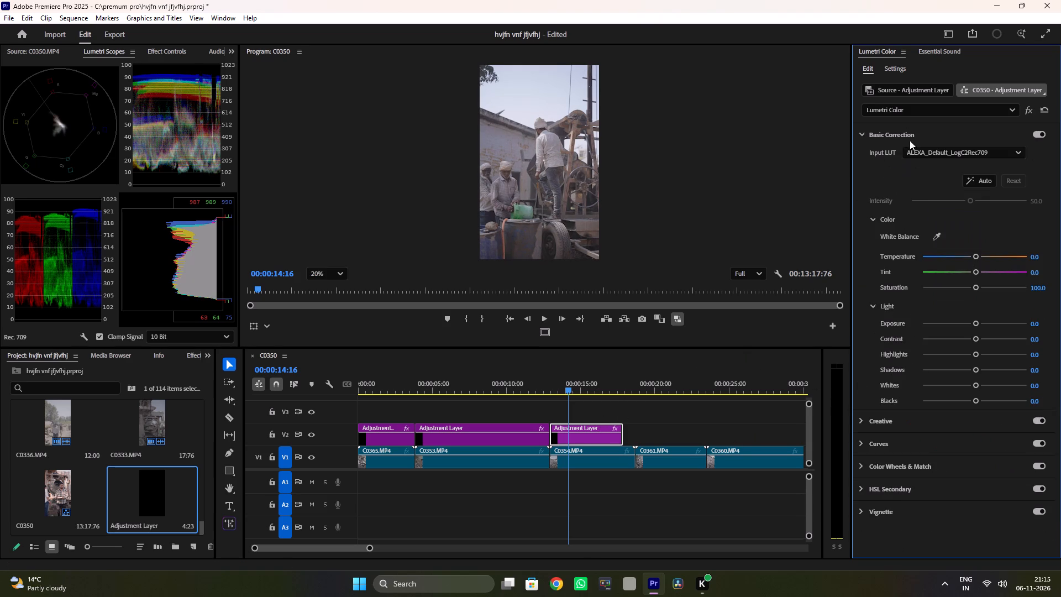
left_click_drag(976, 255, 969, 258)
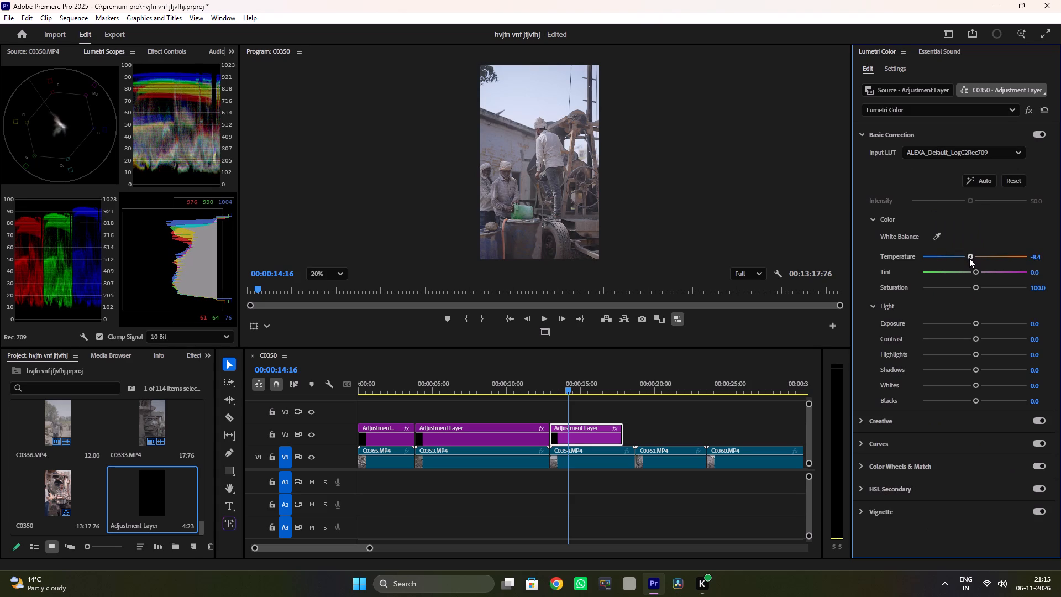
left_click_drag(969, 258, 981, 255)
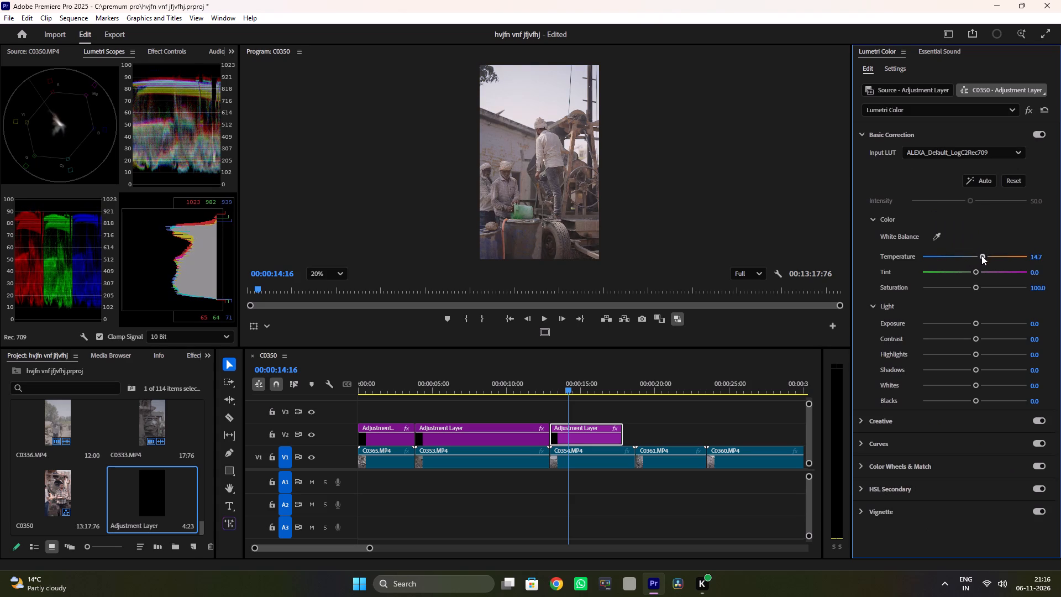
left_click_drag(981, 255, 979, 261)
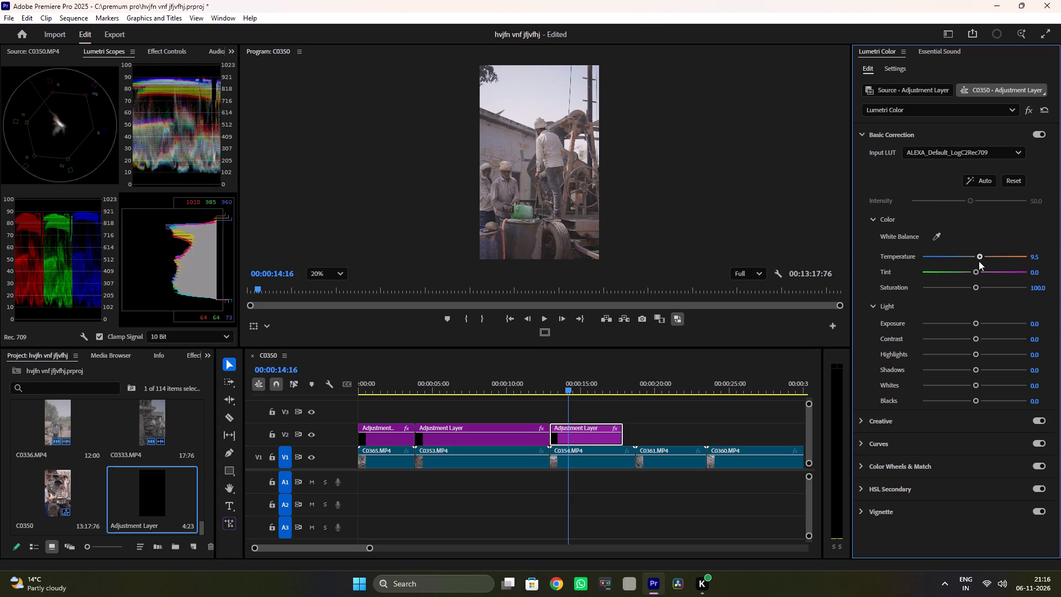
left_click_drag(979, 261, 980, 260)
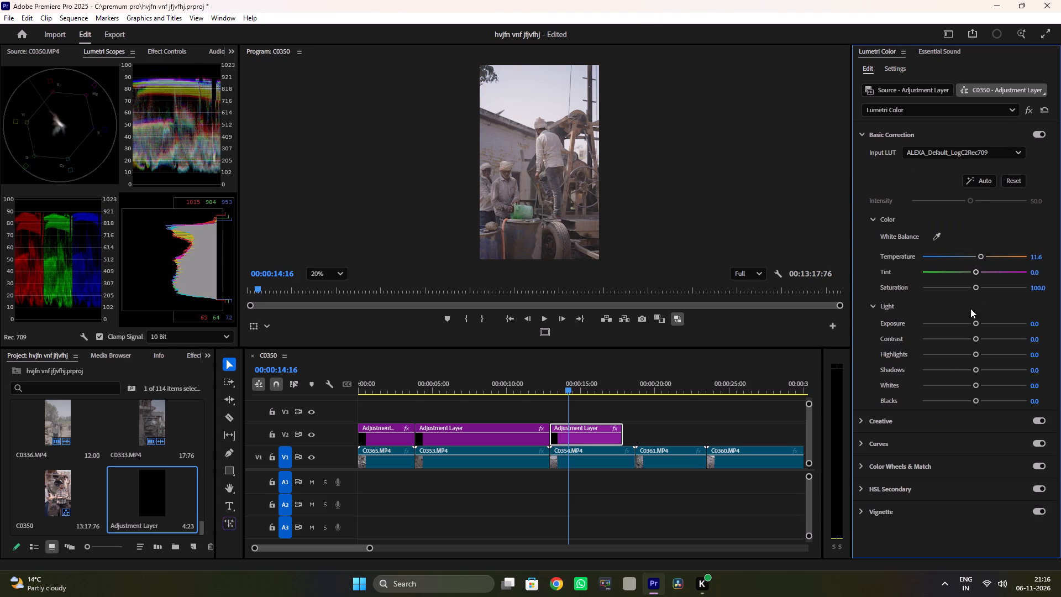
Lower the white end point of the master RGB curve slightly on the C0354 adjustment layer.
scroll(964, 323, "down", 4)
left_click(883, 448)
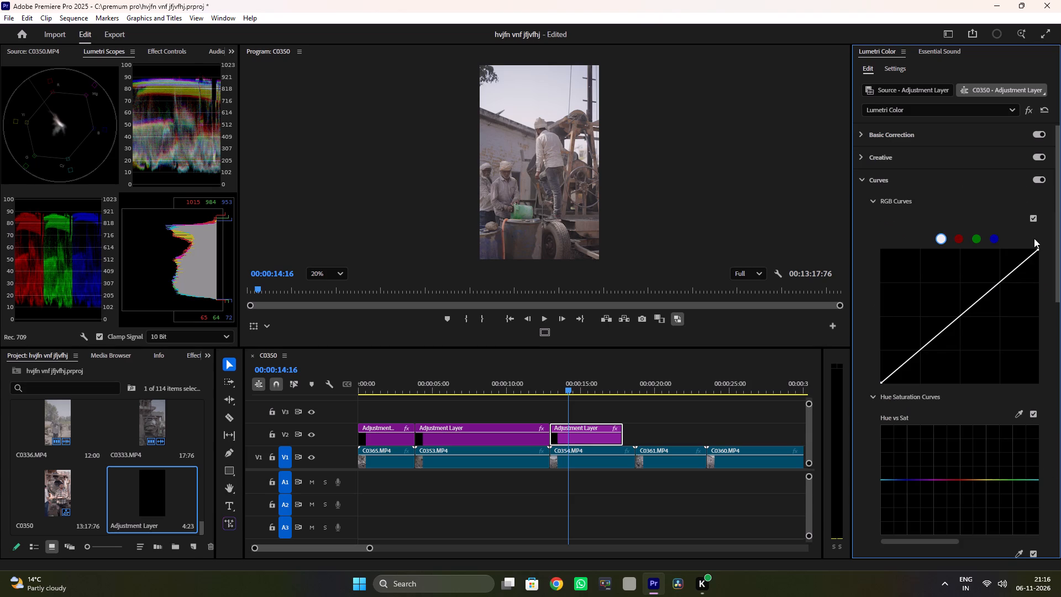
left_click_drag(1038, 251, 1034, 279)
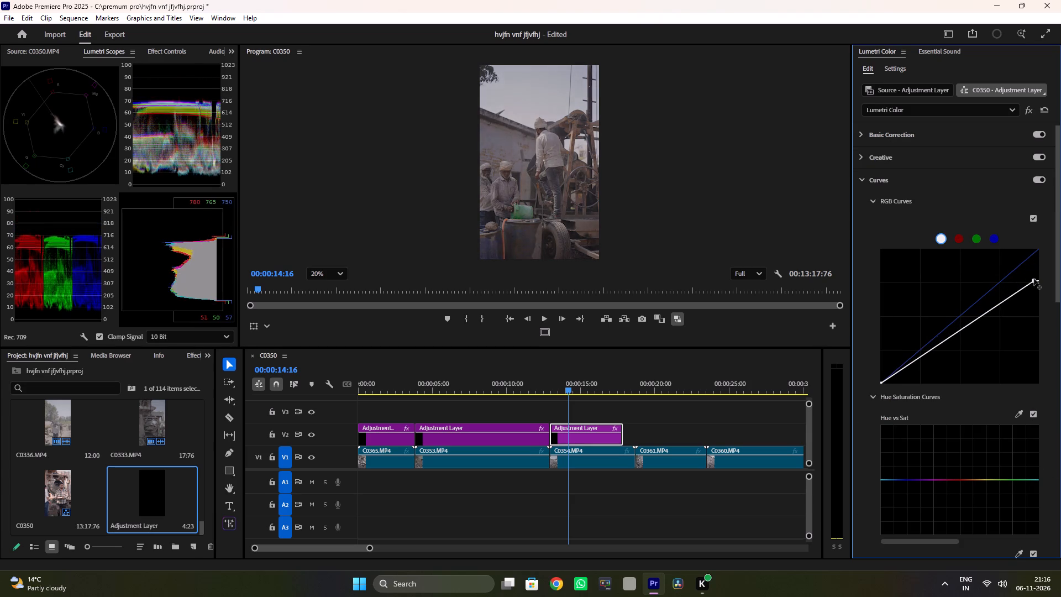
left_click_drag(1034, 279, 1039, 260)
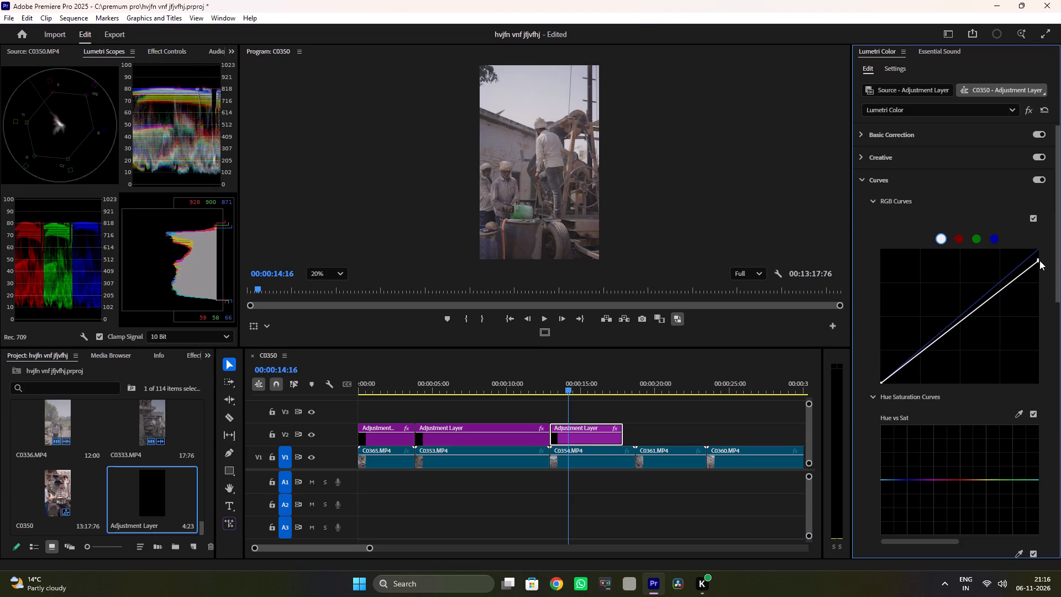
left_click_drag(1039, 260, 1043, 258)
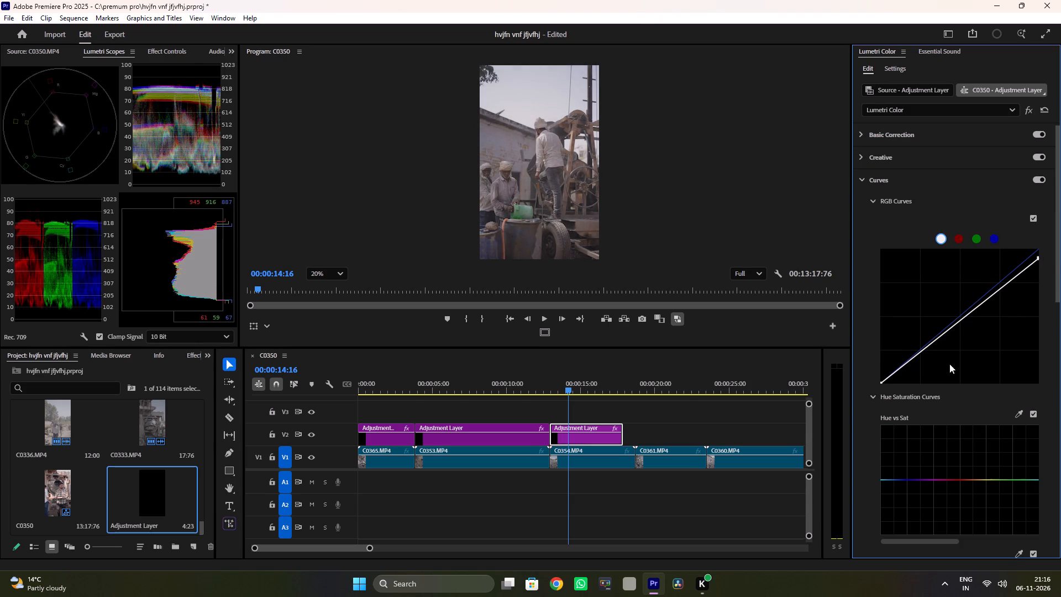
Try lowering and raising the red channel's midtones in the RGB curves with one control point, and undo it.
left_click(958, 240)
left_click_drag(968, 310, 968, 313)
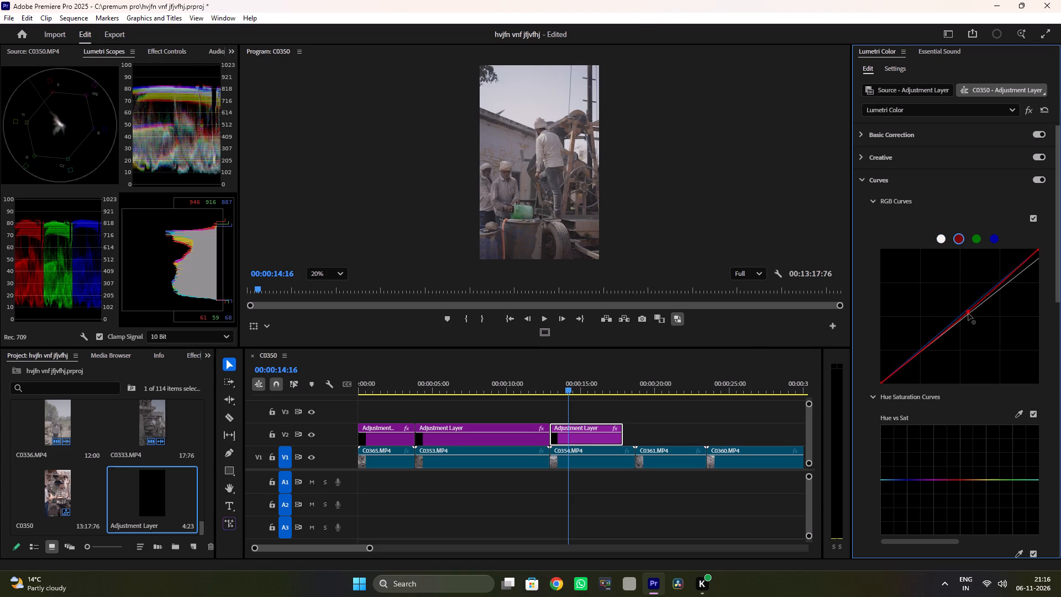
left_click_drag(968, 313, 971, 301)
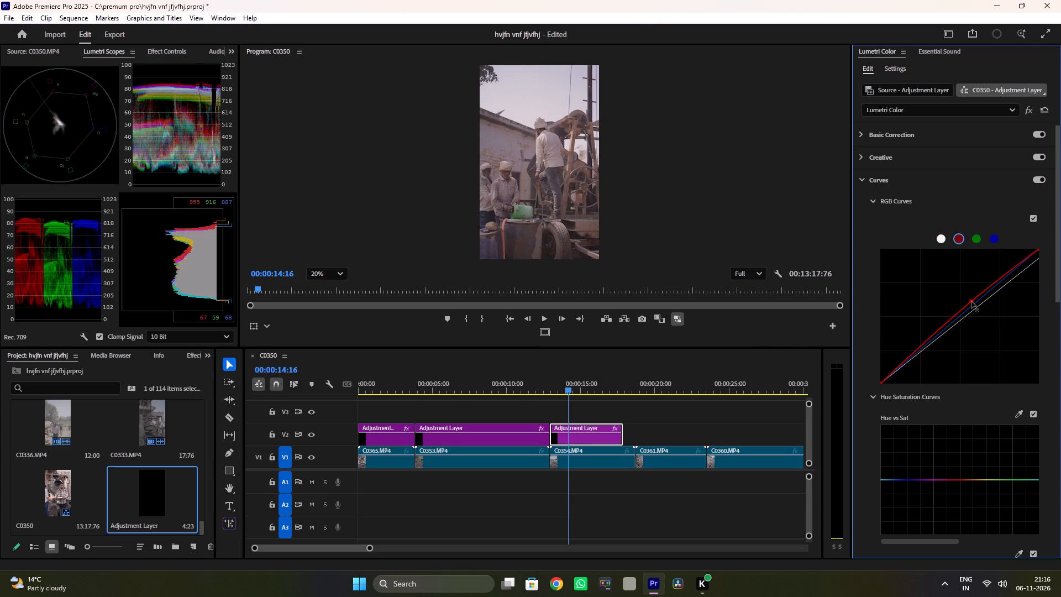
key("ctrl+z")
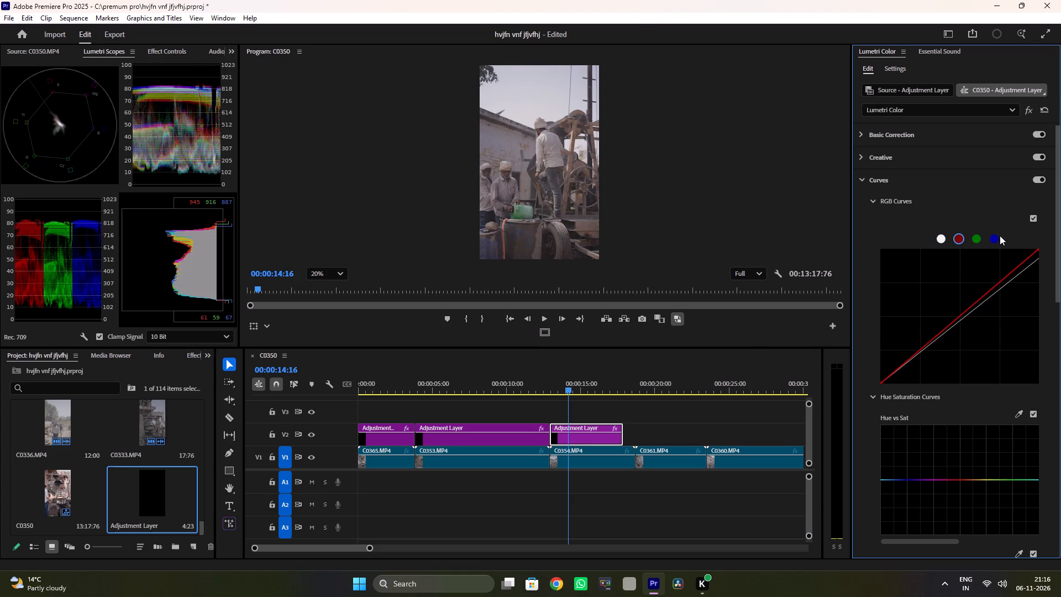
Add a midtone control point to the blue channel in the RGB curves and lower it slightly below the diagonal.
left_click(992, 238)
left_click_drag(963, 313, 962, 318)
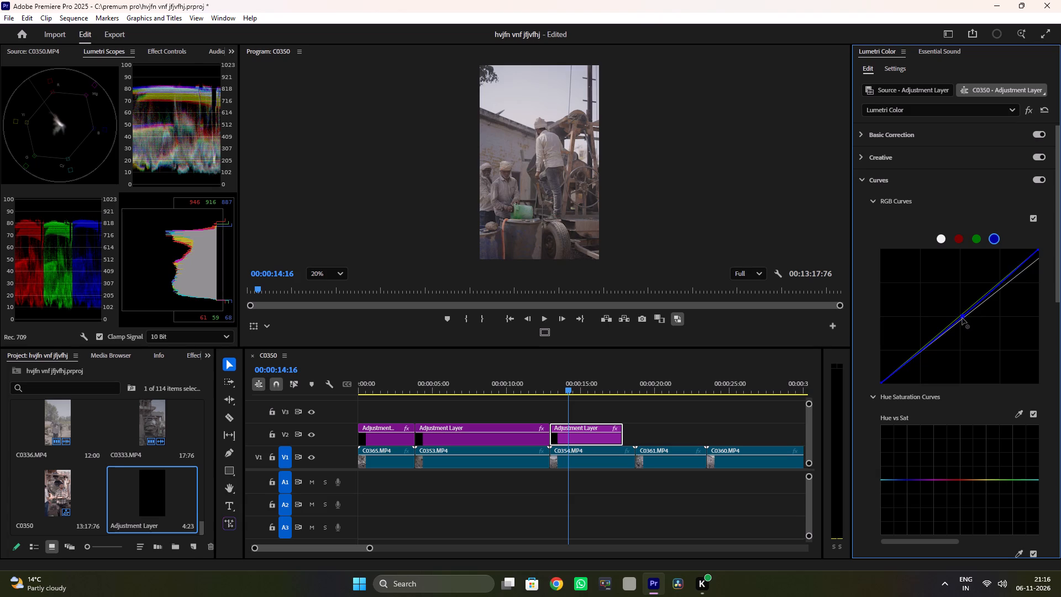
left_click_drag(962, 318, 952, 321)
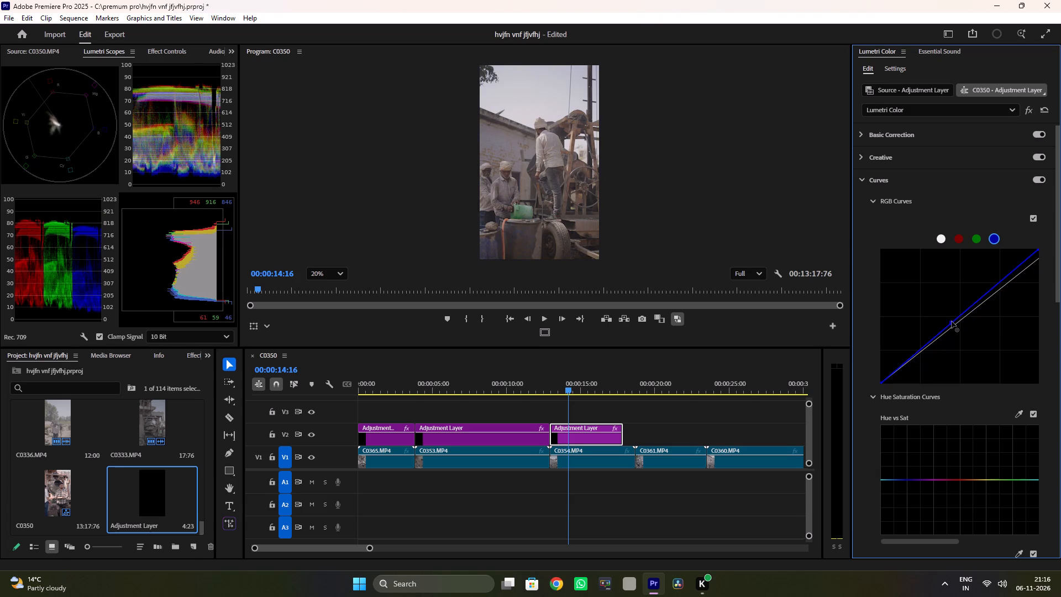
left_click_drag(952, 321, 950, 326)
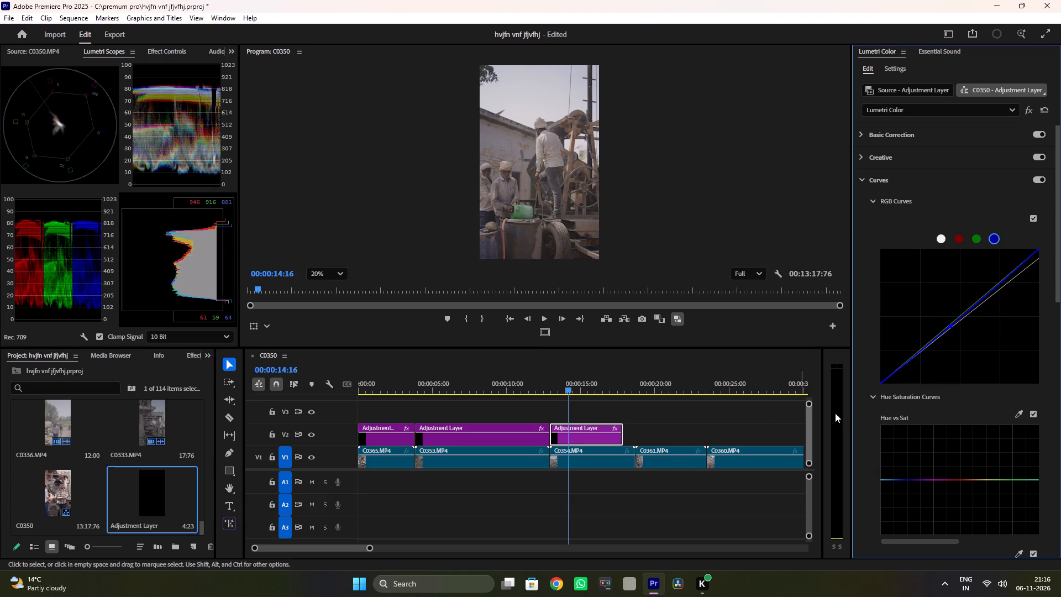
Add a control point in the yellow range of the Hue vs Sat curve and settle it near the baseline.
left_click_drag(969, 480, 979, 468)
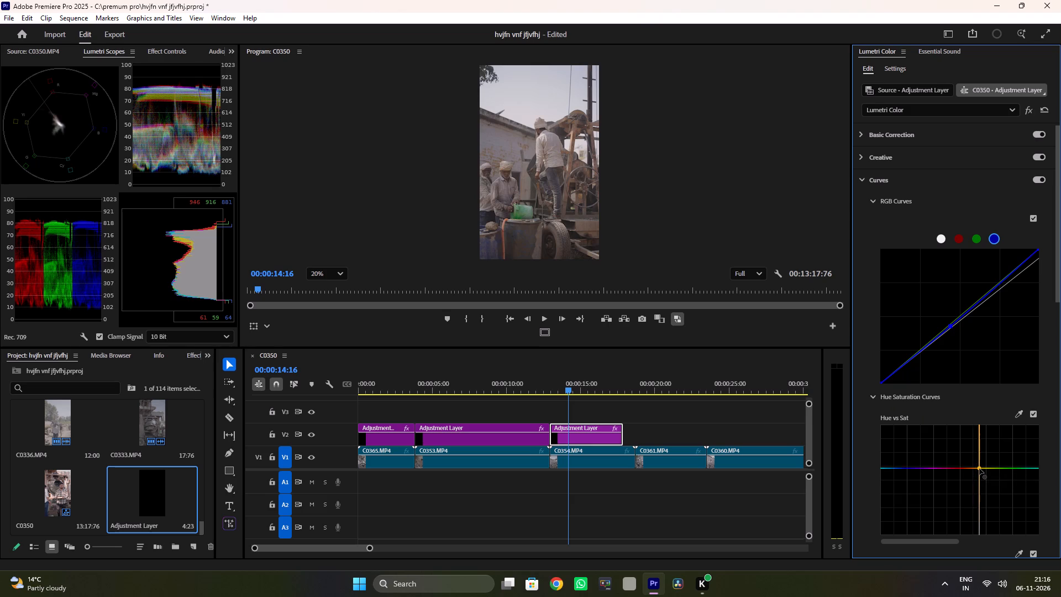
left_click_drag(979, 468, 988, 472)
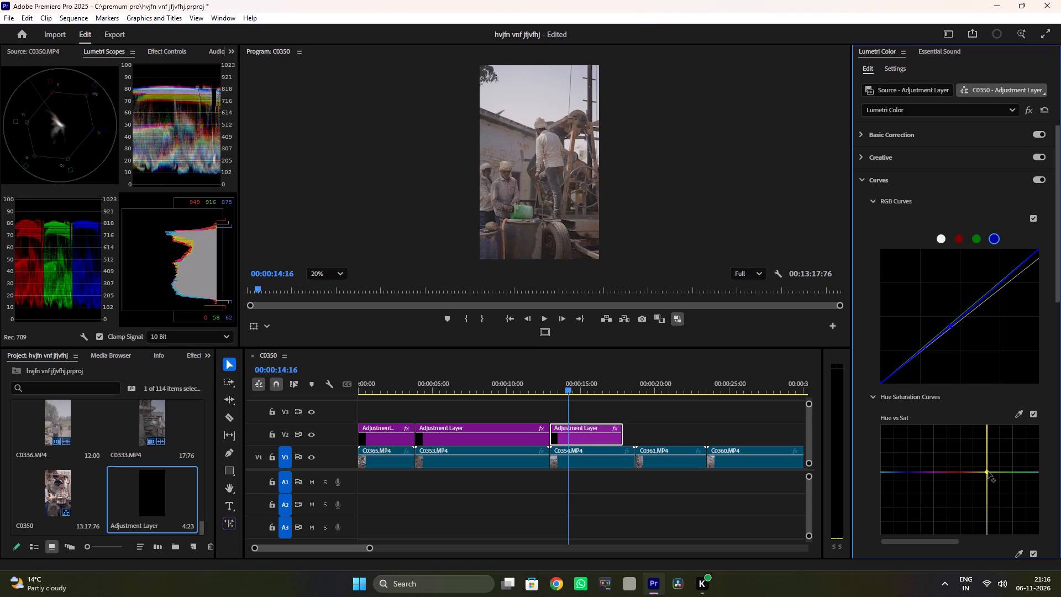
left_click_drag(988, 472, 999, 454)
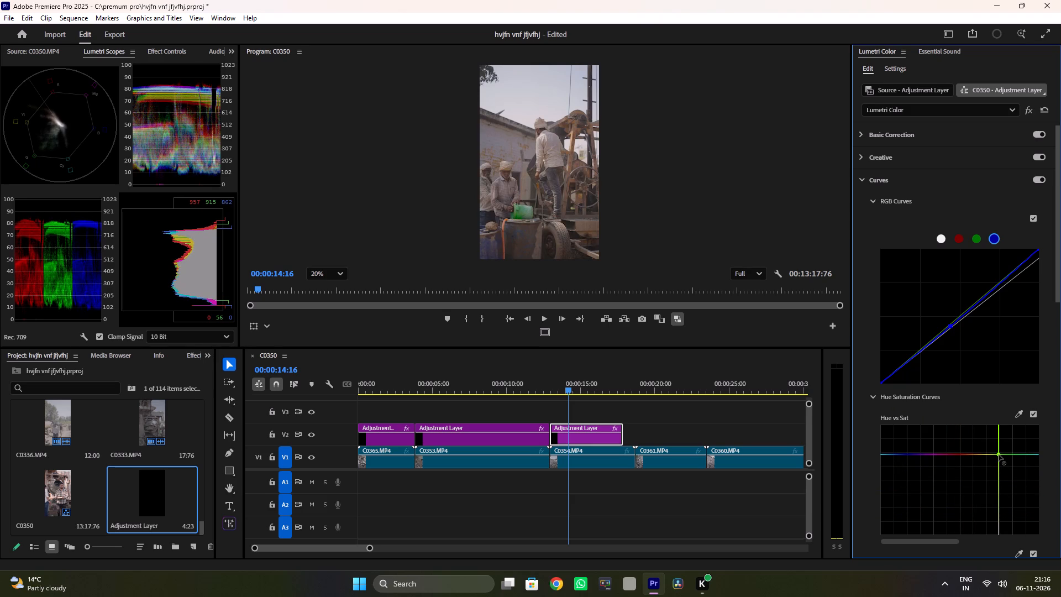
left_click_drag(999, 454, 989, 474)
scroll(989, 474, "down", 5)
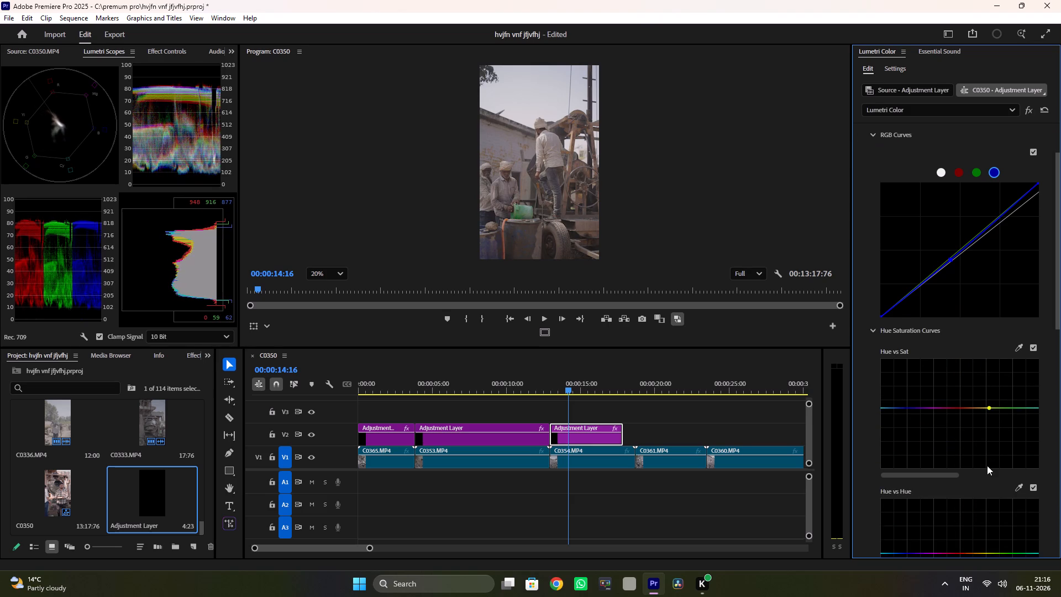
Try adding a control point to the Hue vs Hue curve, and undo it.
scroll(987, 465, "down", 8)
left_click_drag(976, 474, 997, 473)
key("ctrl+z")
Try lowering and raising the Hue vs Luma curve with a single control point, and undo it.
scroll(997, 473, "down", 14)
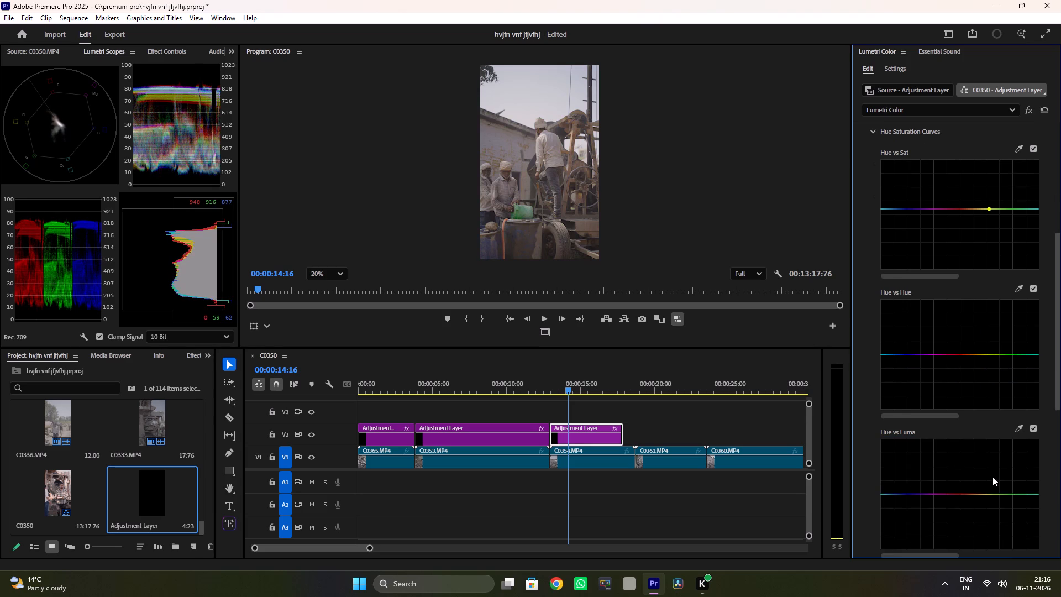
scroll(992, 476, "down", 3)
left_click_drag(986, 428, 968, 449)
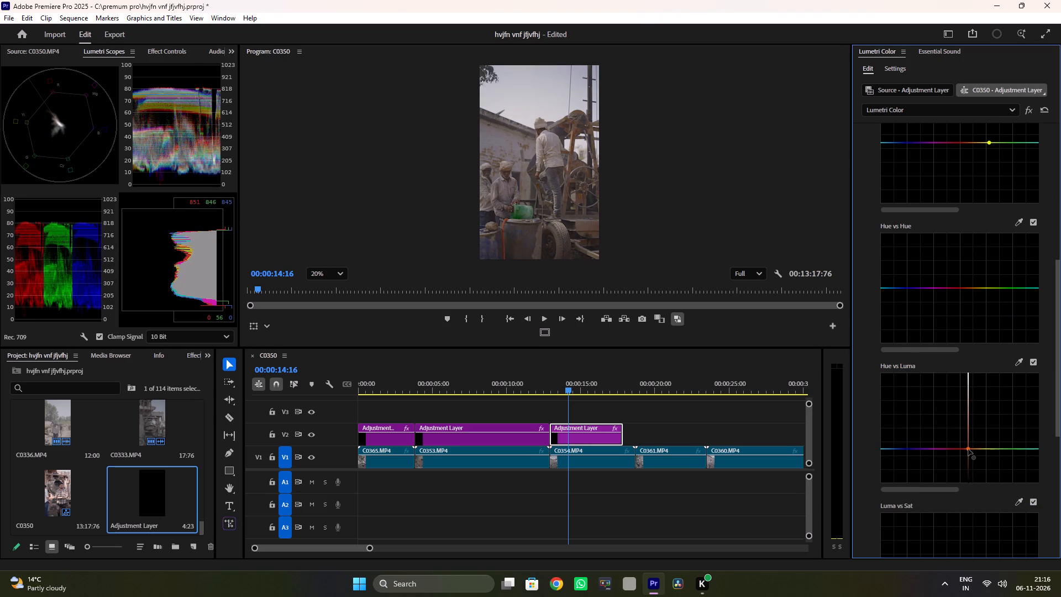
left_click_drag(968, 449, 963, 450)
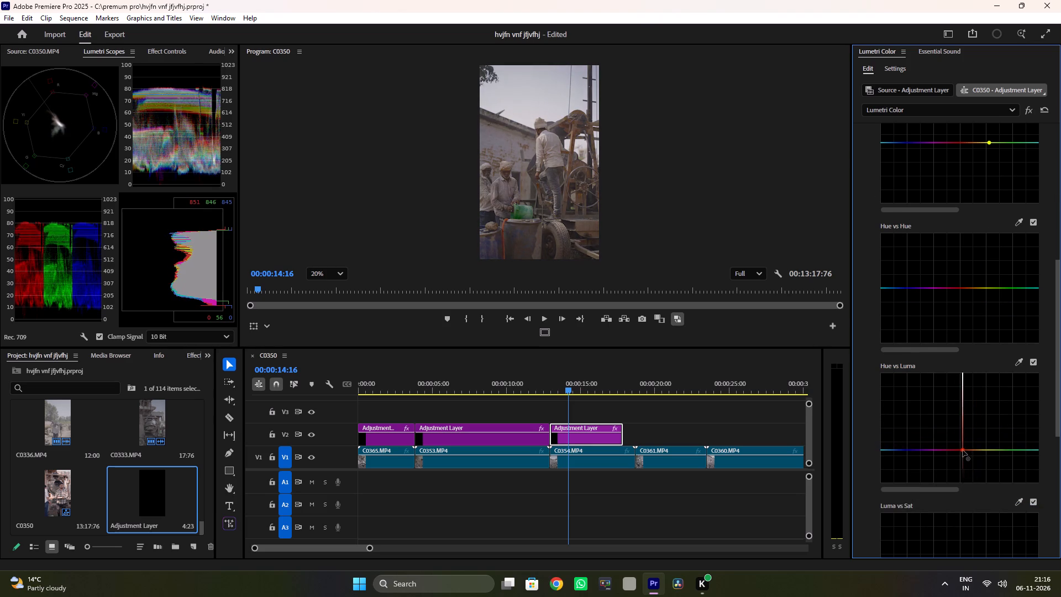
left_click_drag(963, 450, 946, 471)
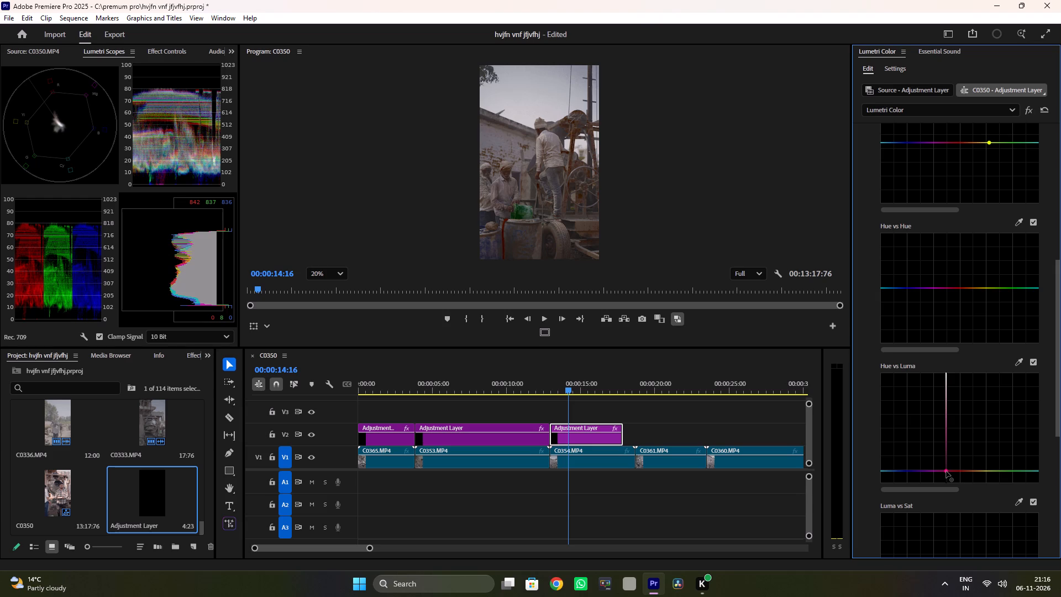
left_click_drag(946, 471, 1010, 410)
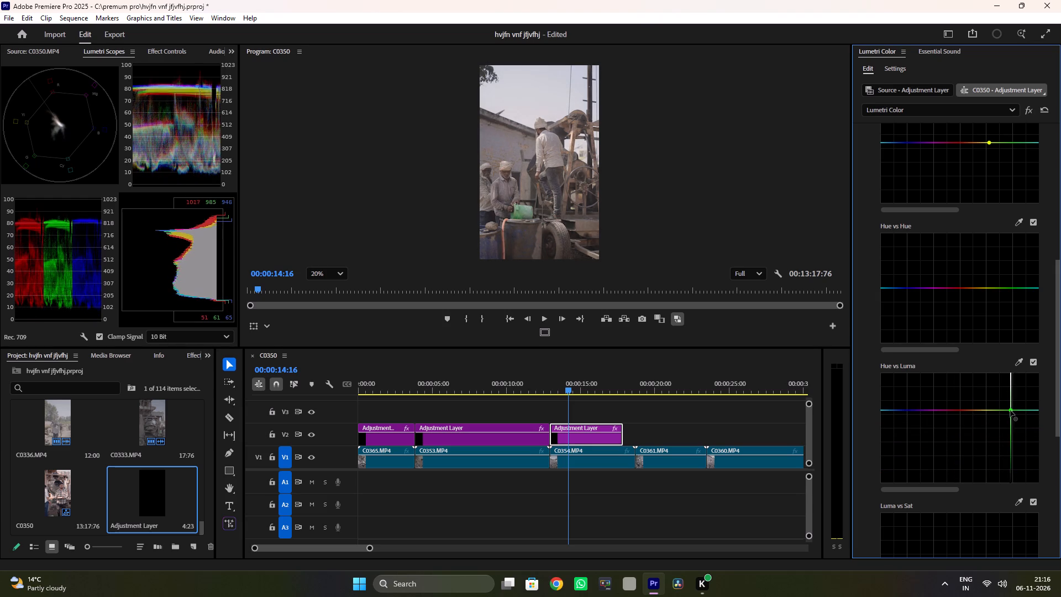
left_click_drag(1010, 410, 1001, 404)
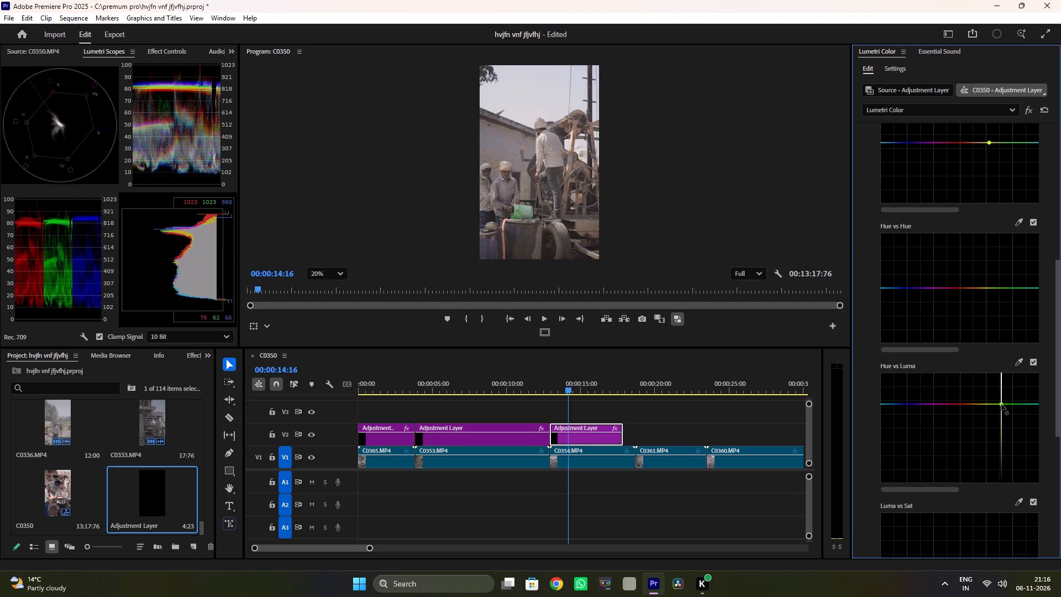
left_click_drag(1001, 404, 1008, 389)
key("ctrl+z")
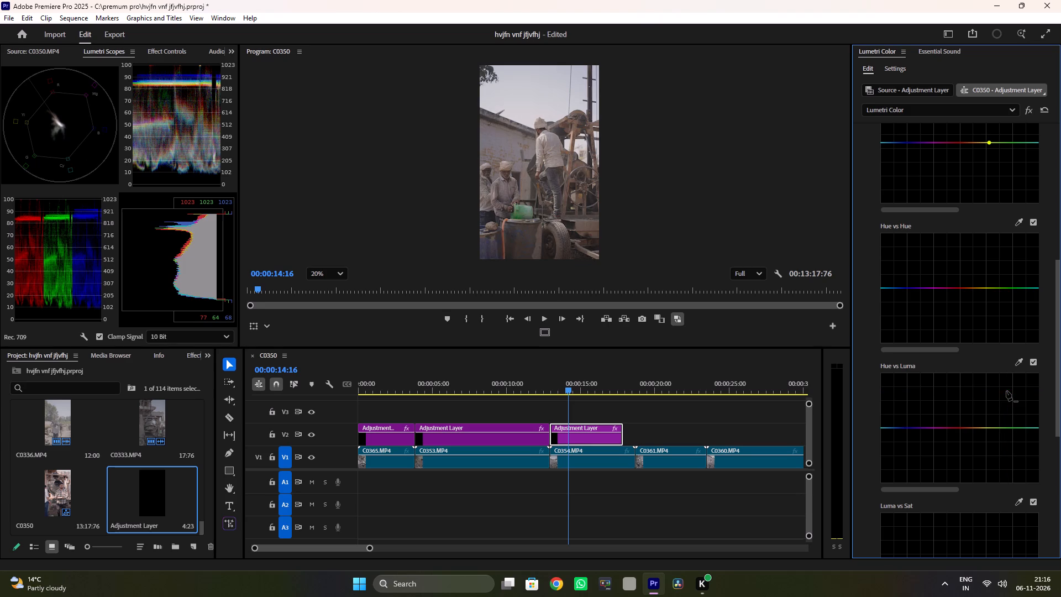
Add a control point in the brighter range of the Luma vs Sat curve, on the baseline.
scroll(997, 397, "down", 17)
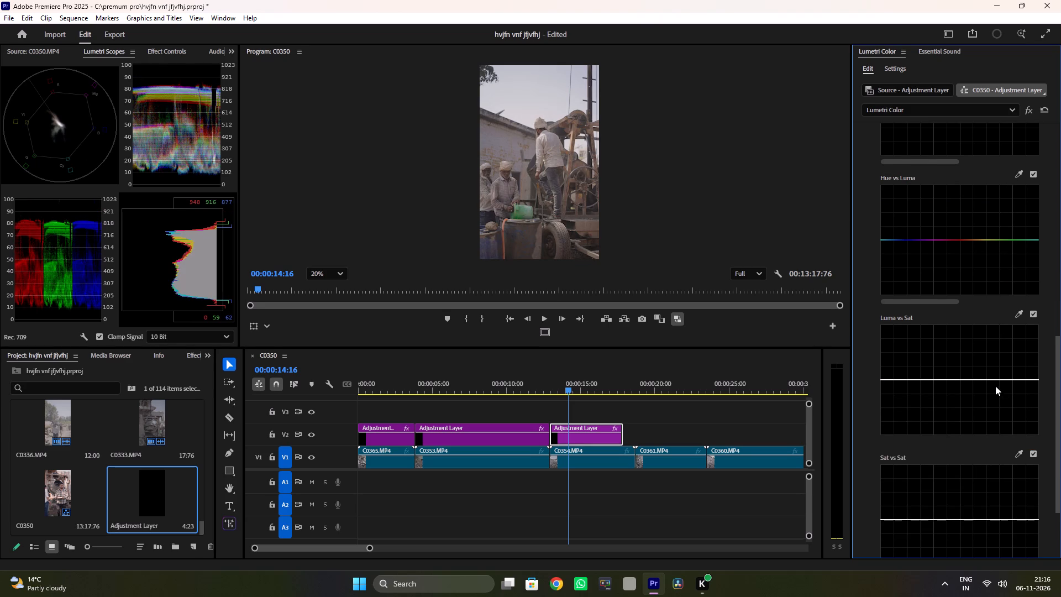
left_click(995, 379)
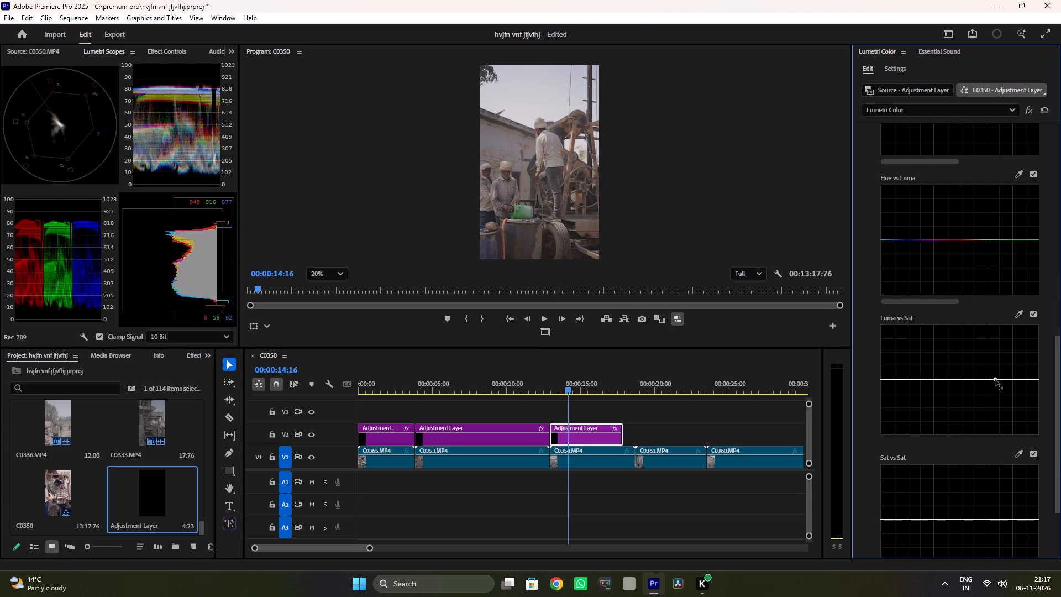
Add a control point to the Sat vs Sat curve, try it lower, and bring it back to the baseline.
scroll(995, 379, "down", 13)
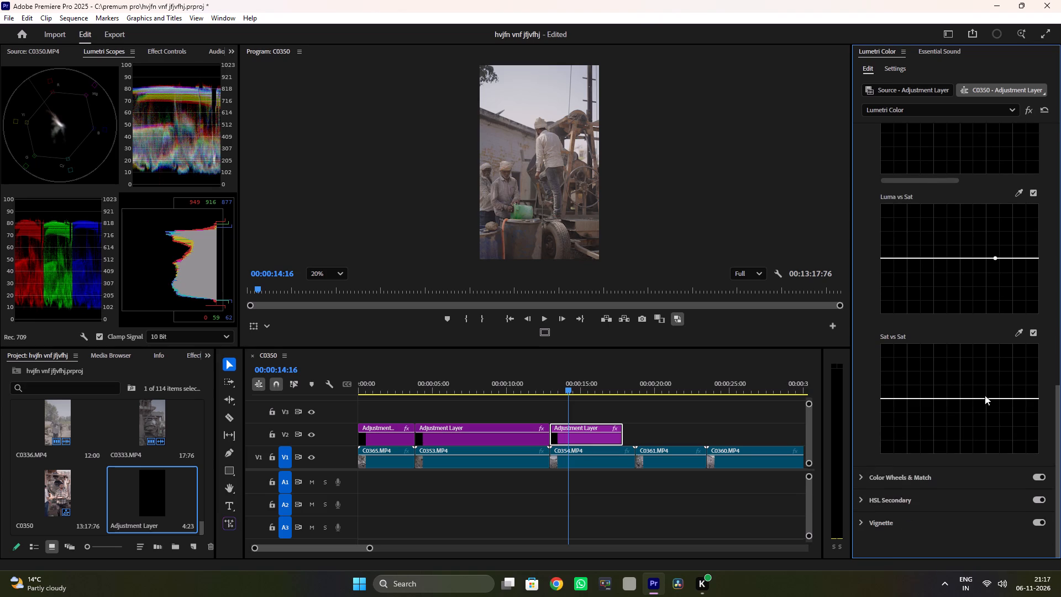
left_click_drag(986, 399, 989, 424)
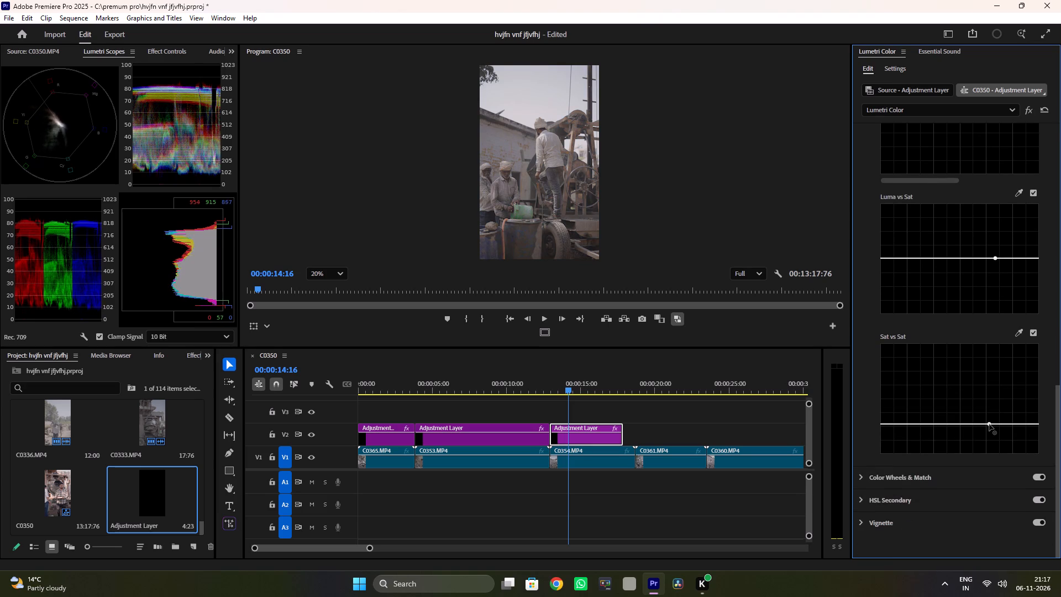
left_click_drag(989, 424, 997, 399)
Darken the shadows of the C0354 adjustment layer slightly with the Shadows level slider in Color Wheels & Match.
scroll(997, 399, "down", 7)
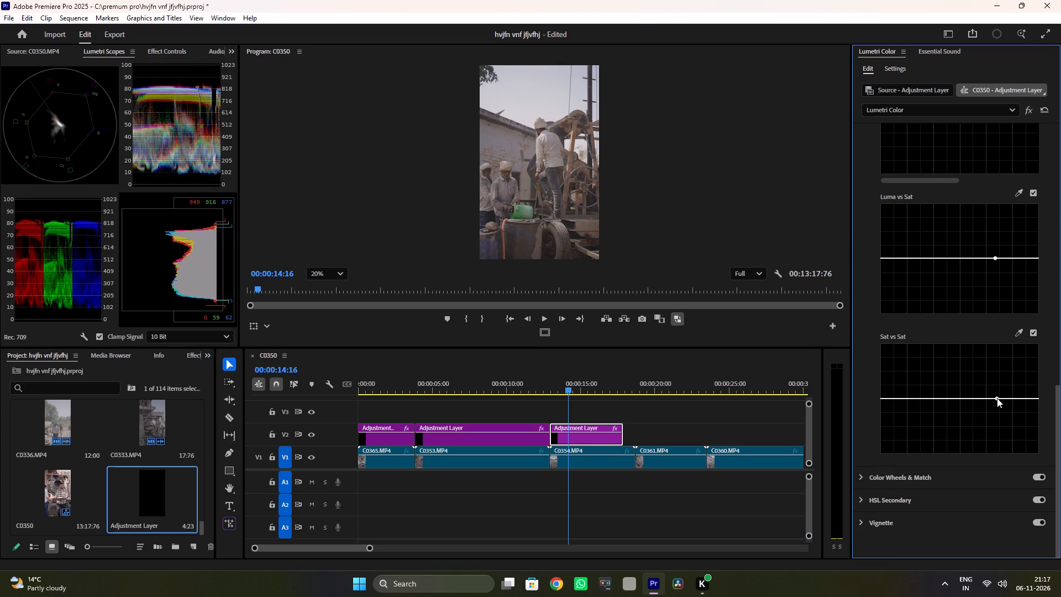
scroll(997, 398, "down", 6)
left_click(909, 478)
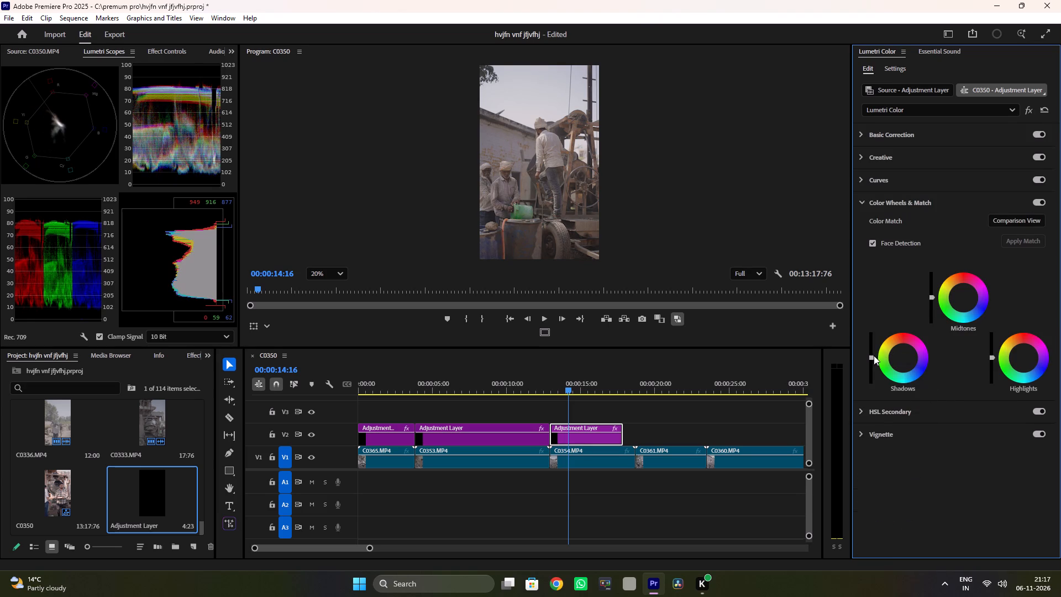
left_click_drag(871, 359, 875, 445)
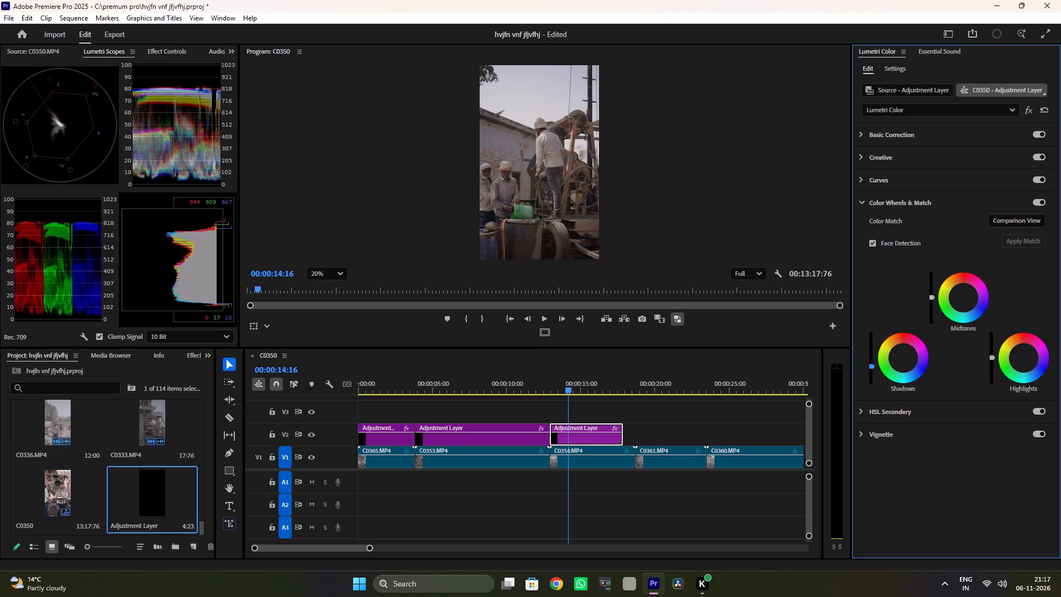
left_click_drag(875, 445, 879, 456)
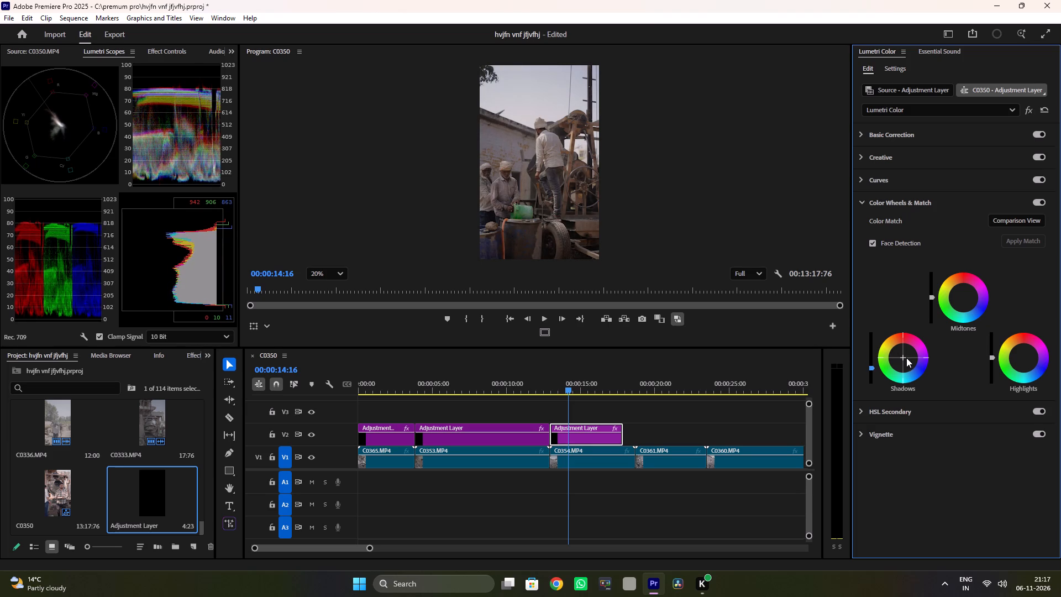
Try green and blue tints on the Shadows color wheel, and settle on a slight cyan-blue tint.
left_click_drag(906, 358, 839, 411)
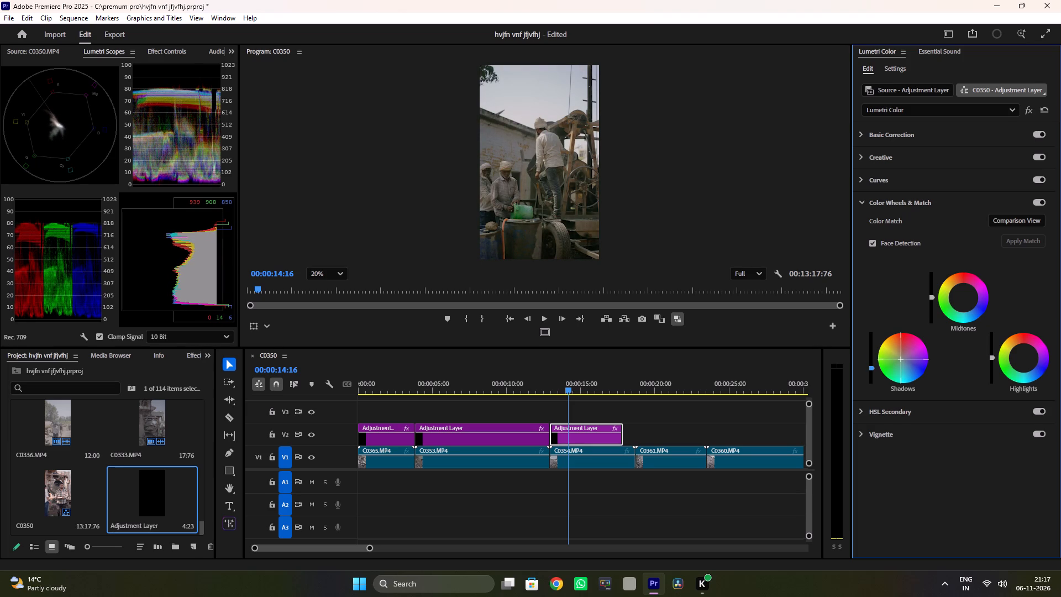
left_click_drag(839, 411, 892, 409)
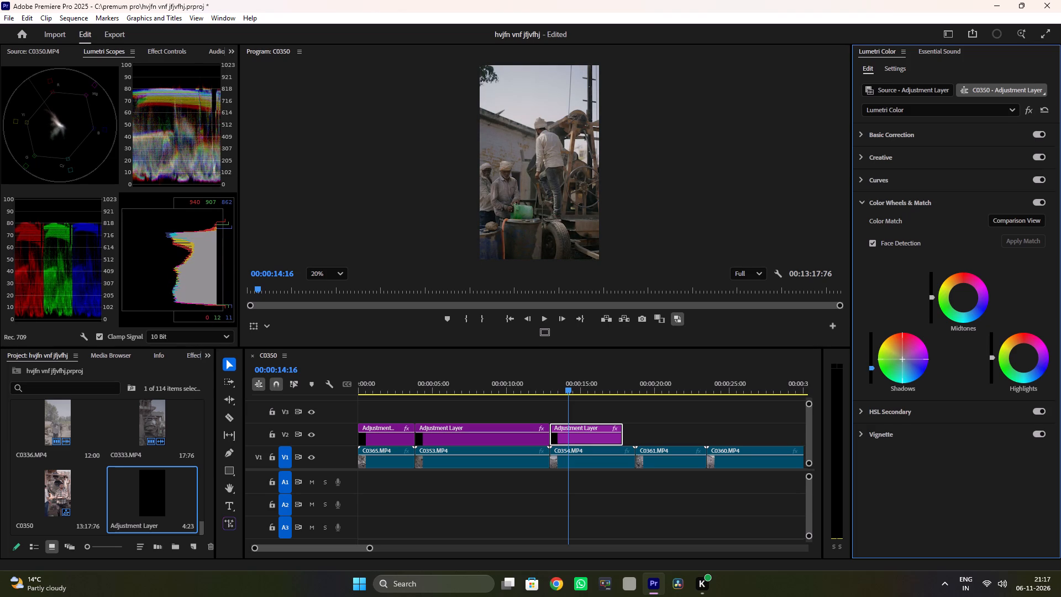
left_click_drag(892, 409, 946, 550)
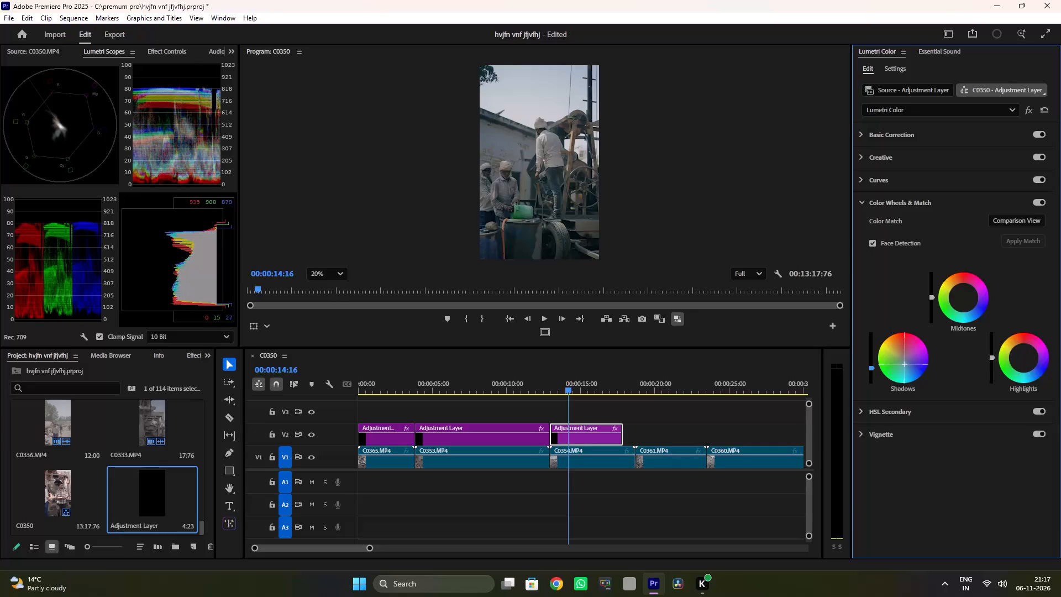
left_click_drag(946, 550, 858, 426)
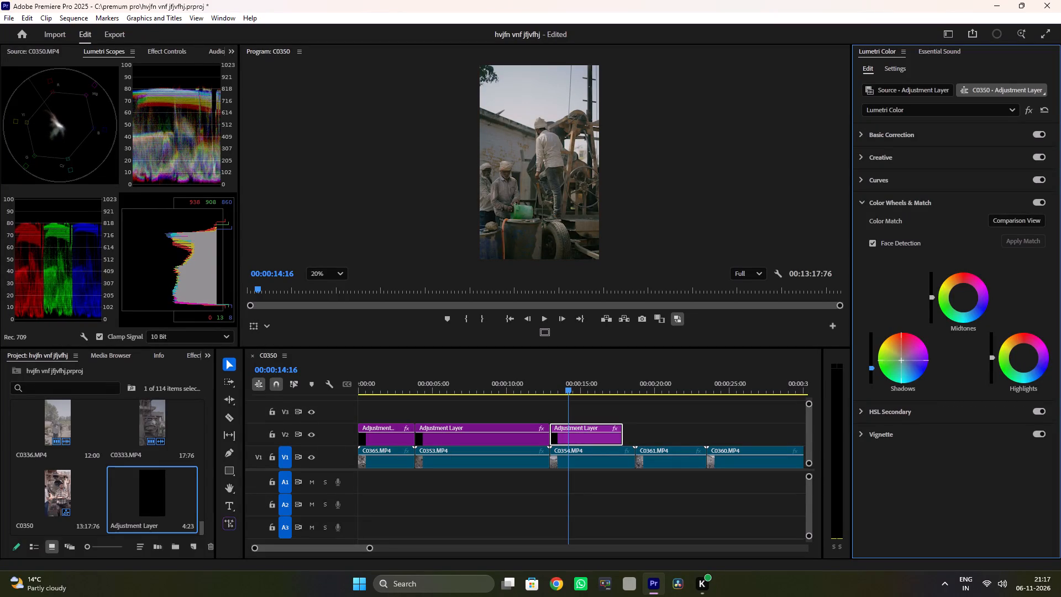
left_click_drag(858, 426, 925, 416)
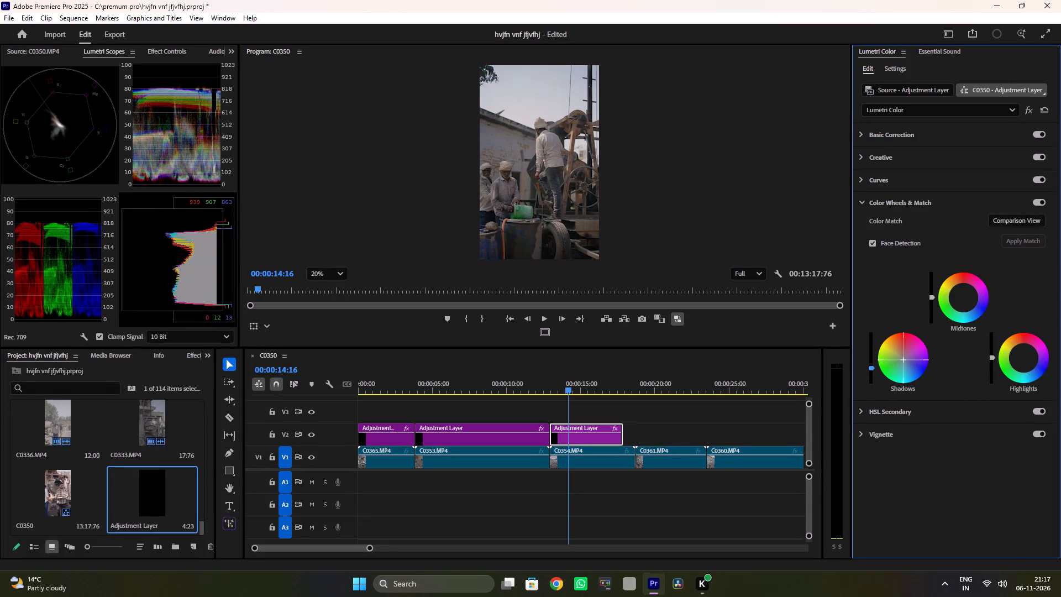
left_click_drag(925, 416, 923, 475)
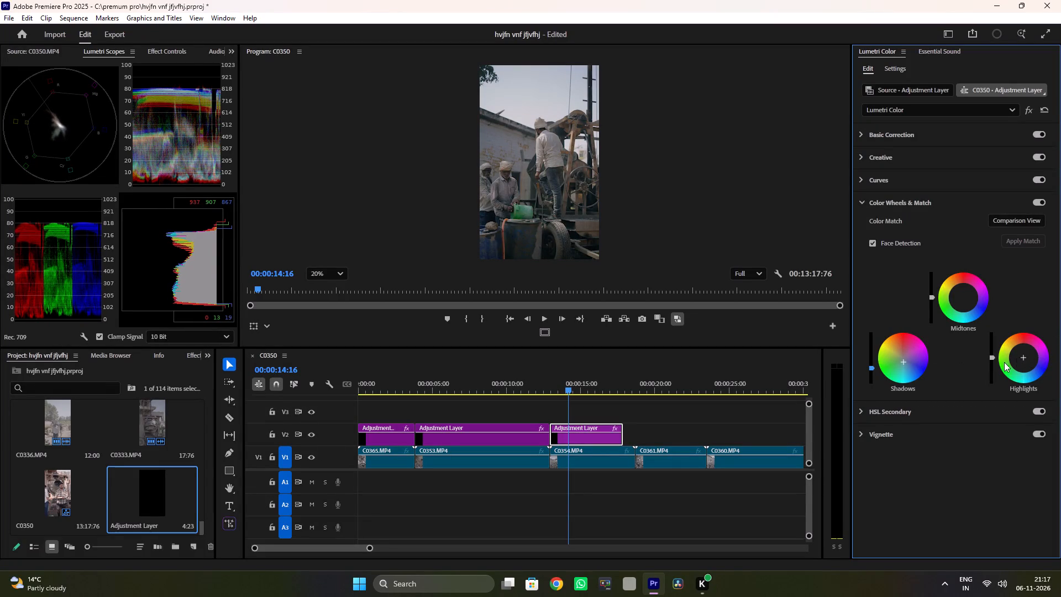
Raise the Highlights level in Color Wheels & Match to its maximum.
left_click_drag(994, 358, 937, 208)
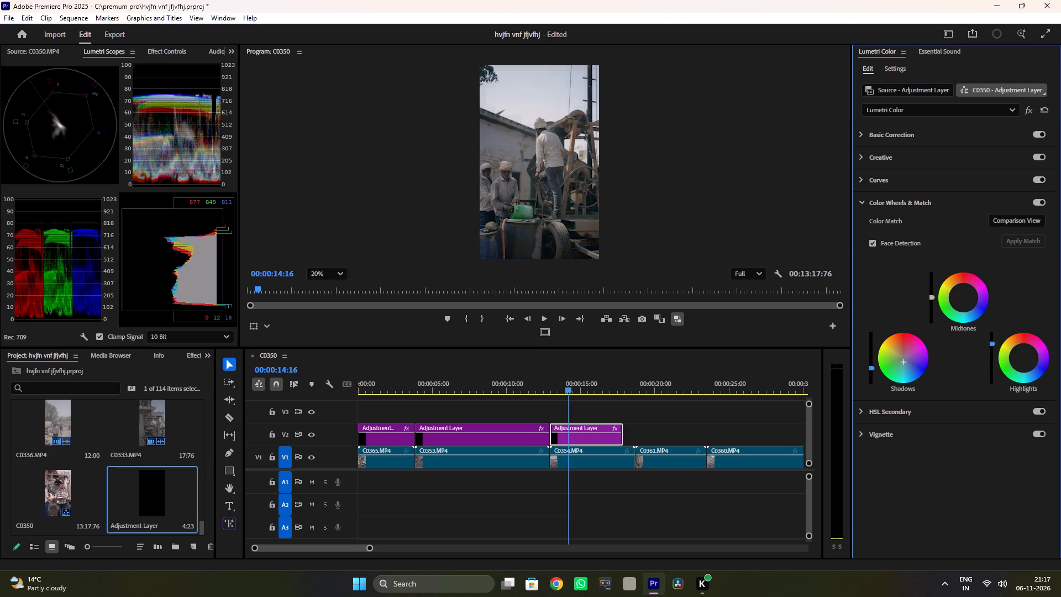
left_click_drag(937, 208, 898, 127)
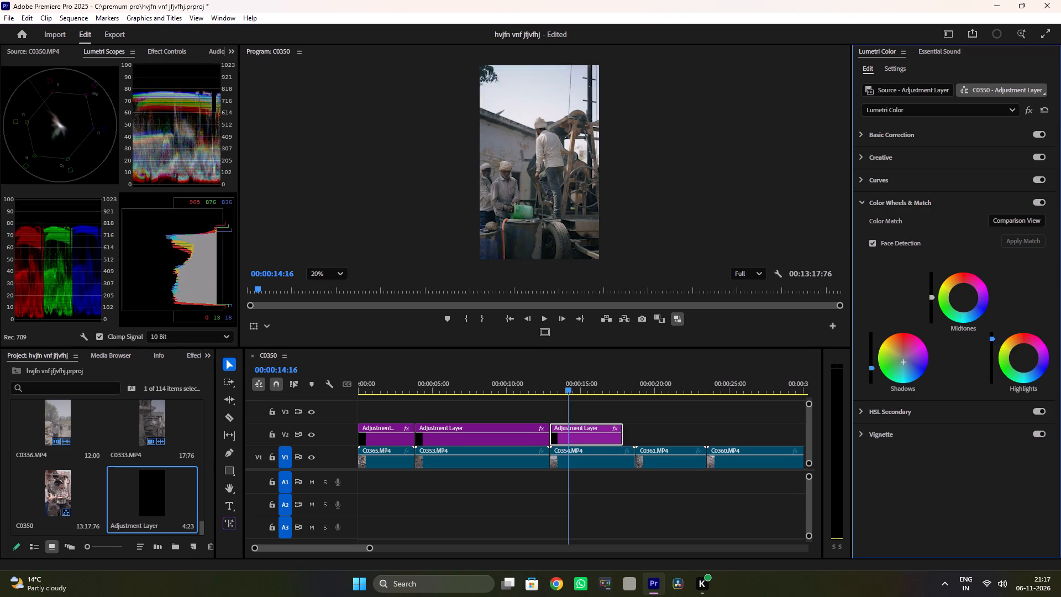
left_click_drag(898, 127, 892, 64)
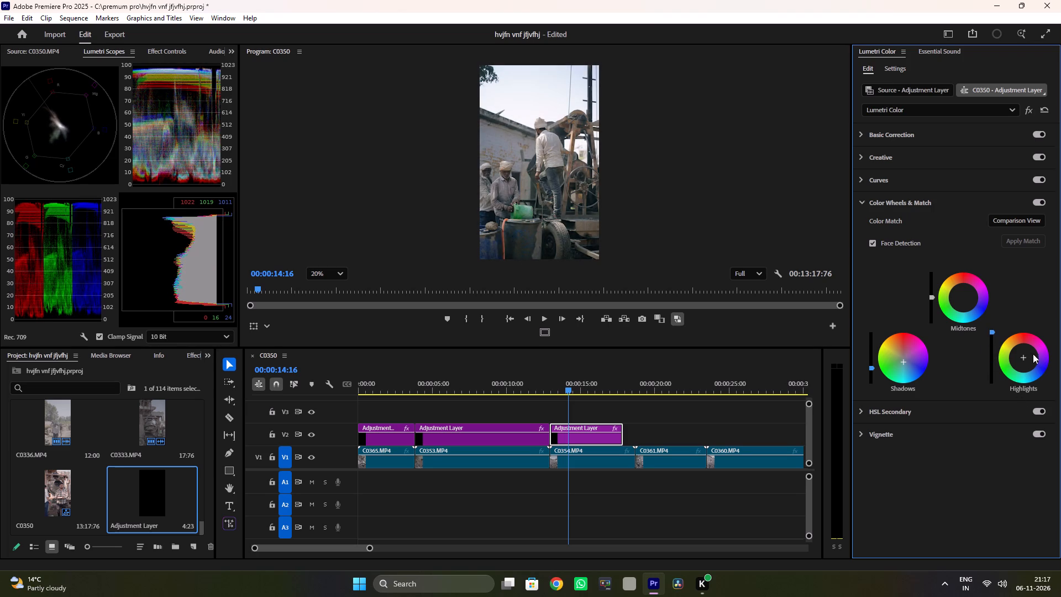
Tint the Highlights color wheel slightly toward blue.
left_click_drag(1017, 359, 1021, 357)
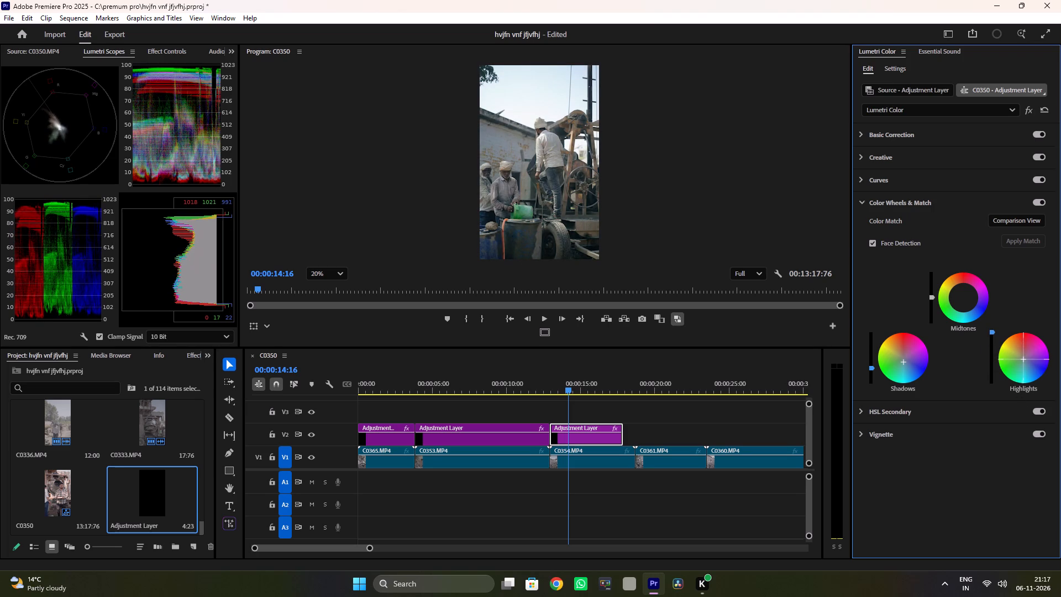
left_click_drag(1021, 357, 1036, 427)
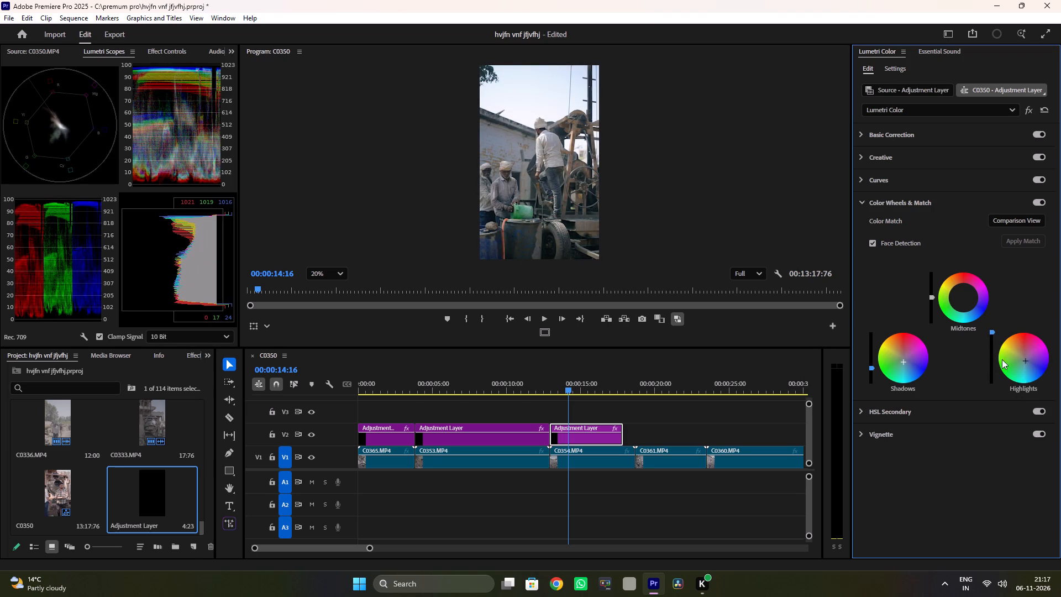
Lower the Highlights level in Color Wheels & Match slightly from its maximum.
left_click_drag(985, 337, 992, 332)
left_click_drag(992, 332, 986, 365)
left_click_drag(991, 332, 996, 364)
left_click_drag(995, 331, 995, 348)
left_click_drag(990, 329, 991, 339)
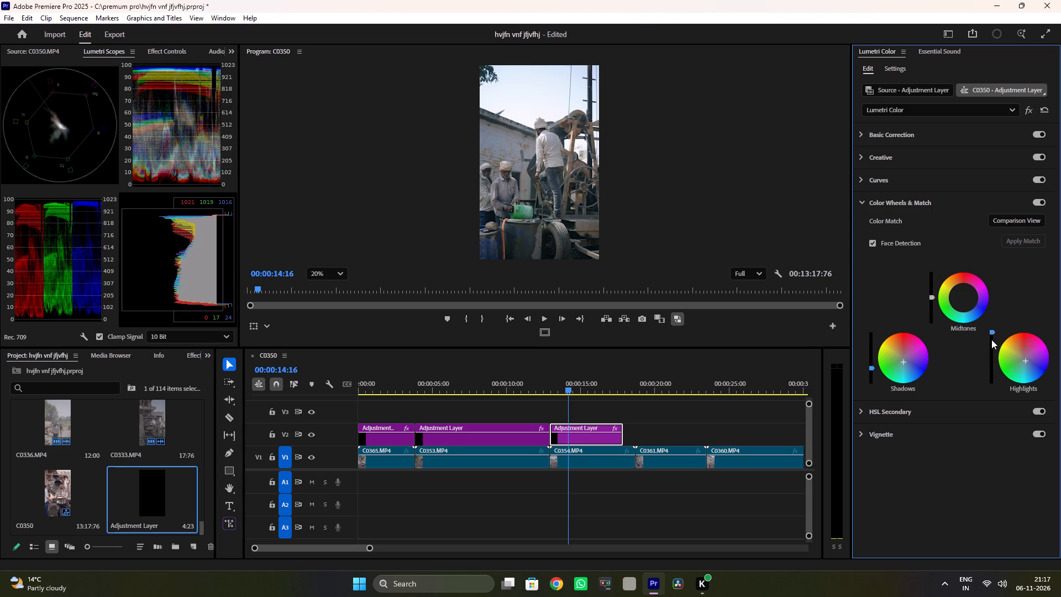
left_click_drag(991, 339, 992, 345)
left_click(990, 333)
left_click_drag(990, 333, 996, 413)
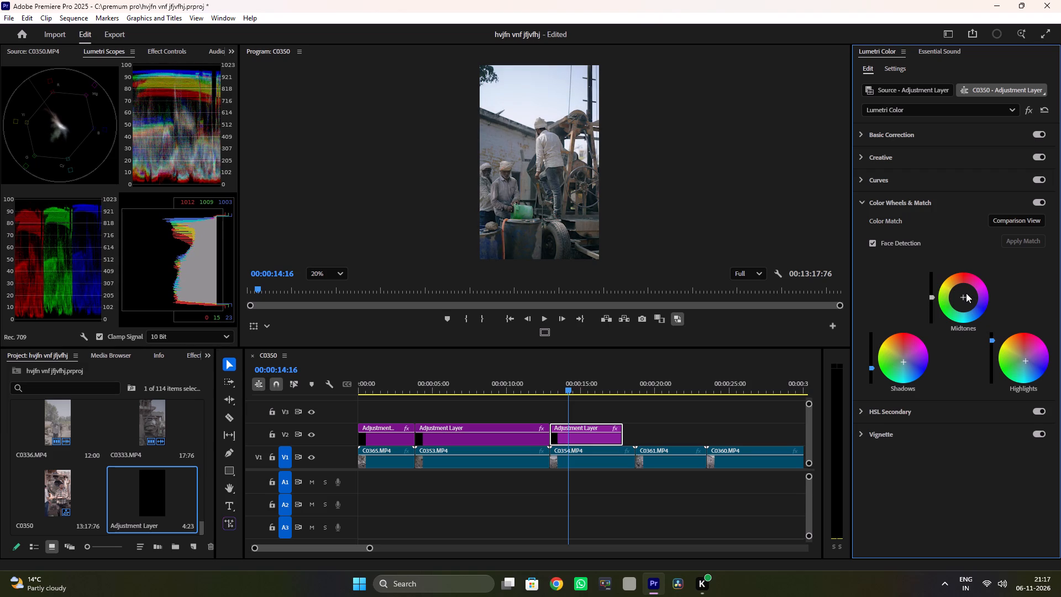
Try magenta and blue tints on the Midtones color wheel, and settle on a very slight tint toward red.
left_click_drag(963, 295, 1059, 225)
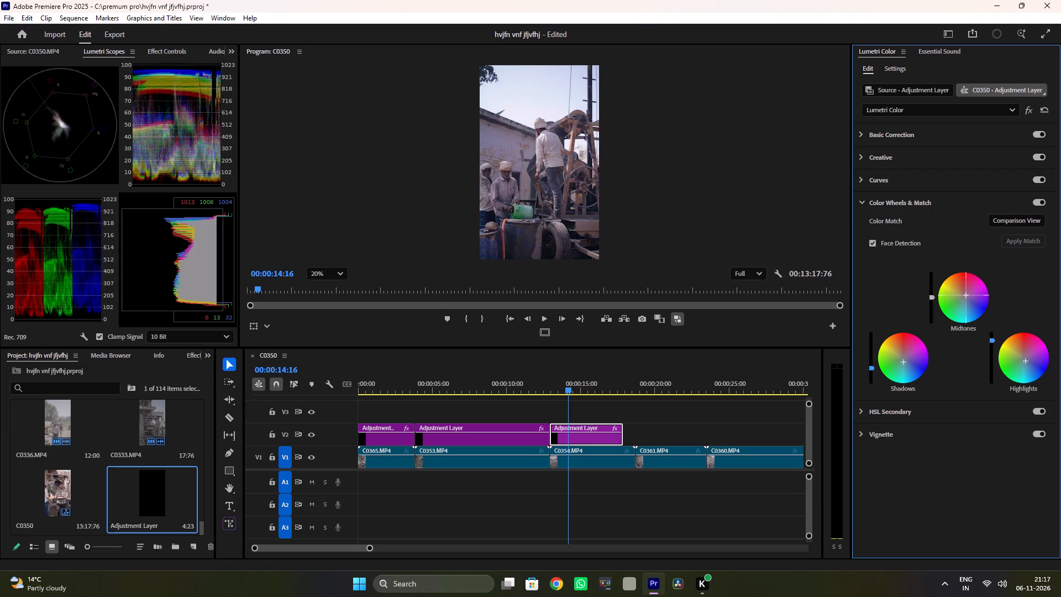
left_click_drag(1059, 225, 1016, 263)
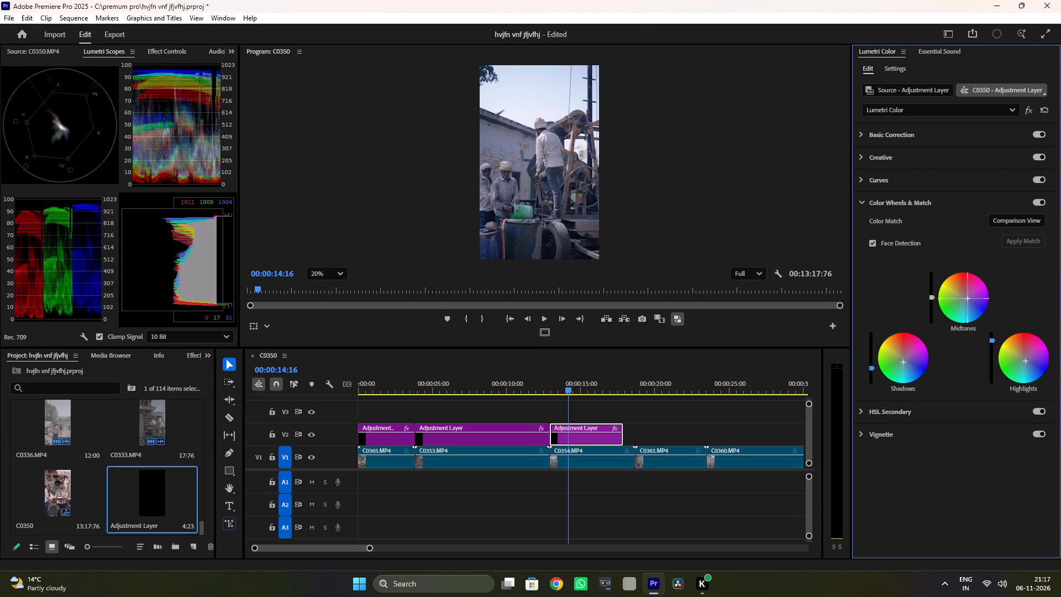
left_click_drag(1016, 263, 949, 45)
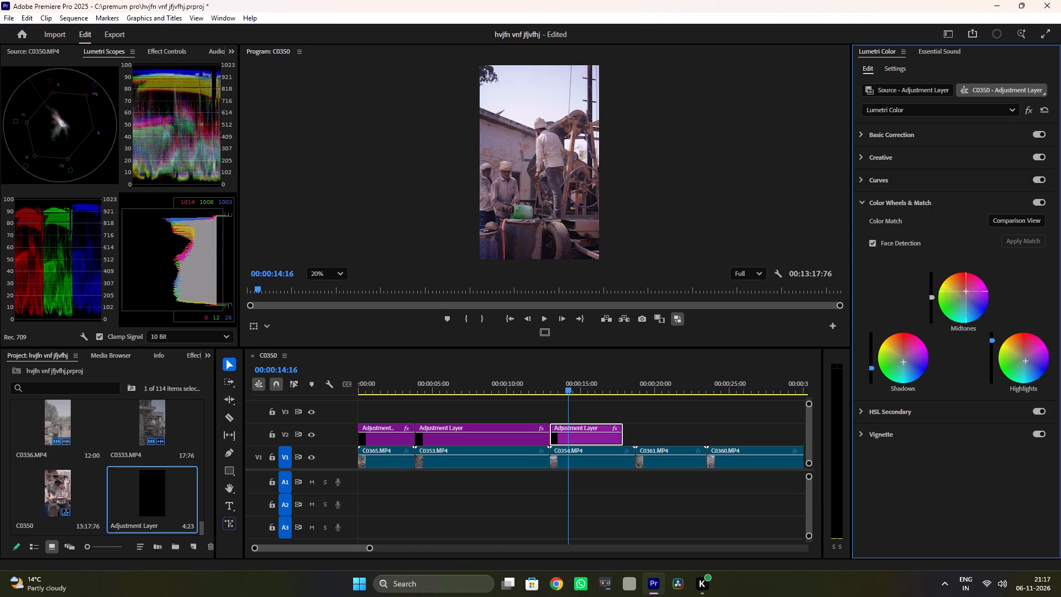
left_click_drag(949, 45, 911, 114)
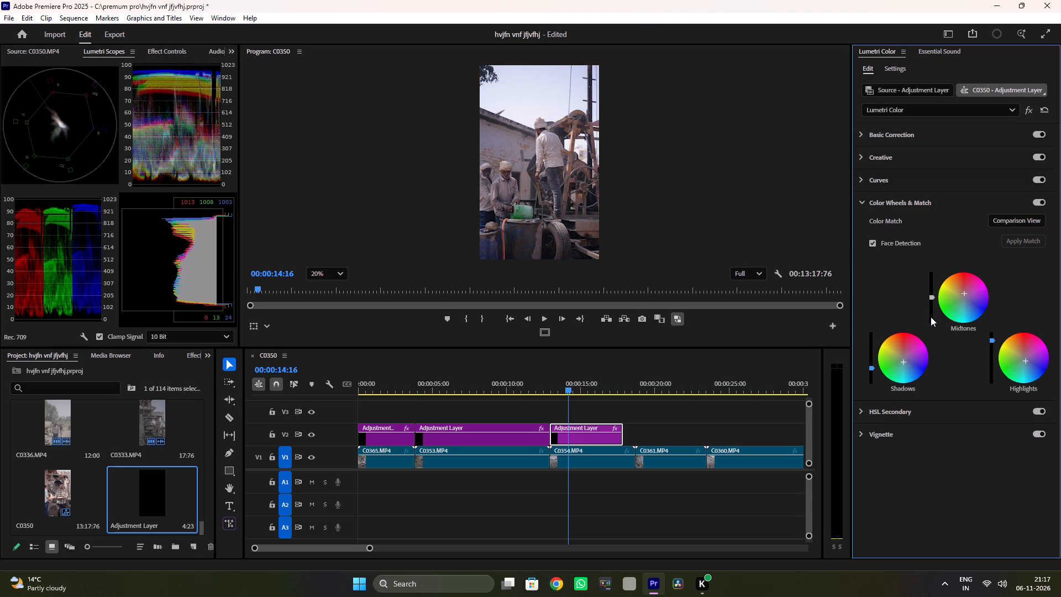
Lower the Midtones level in Color Wheels & Match slightly below its center.
left_click_drag(931, 297, 913, 416)
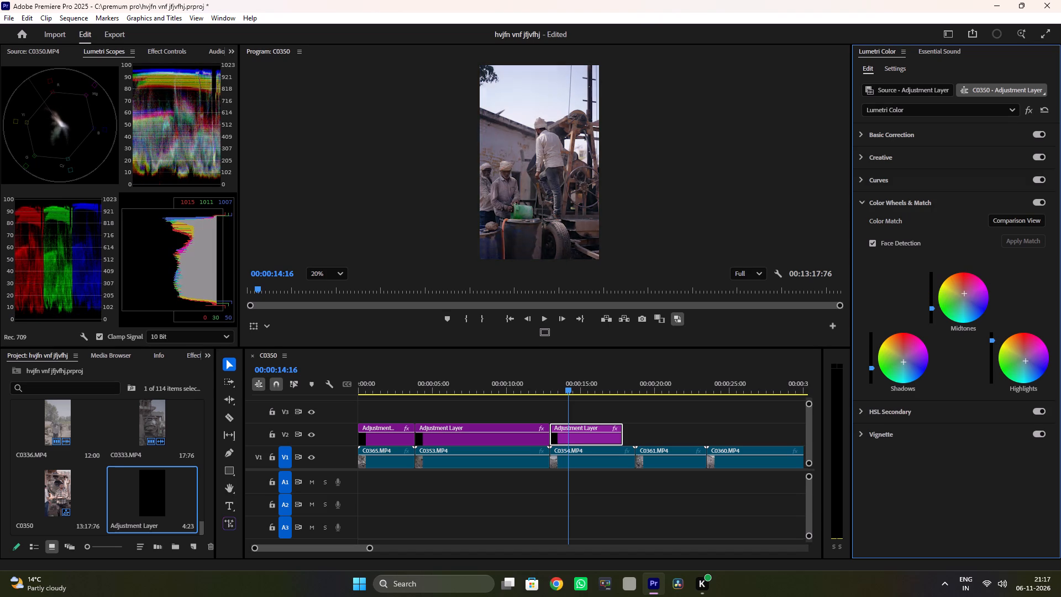
left_click_drag(913, 416, 867, 256)
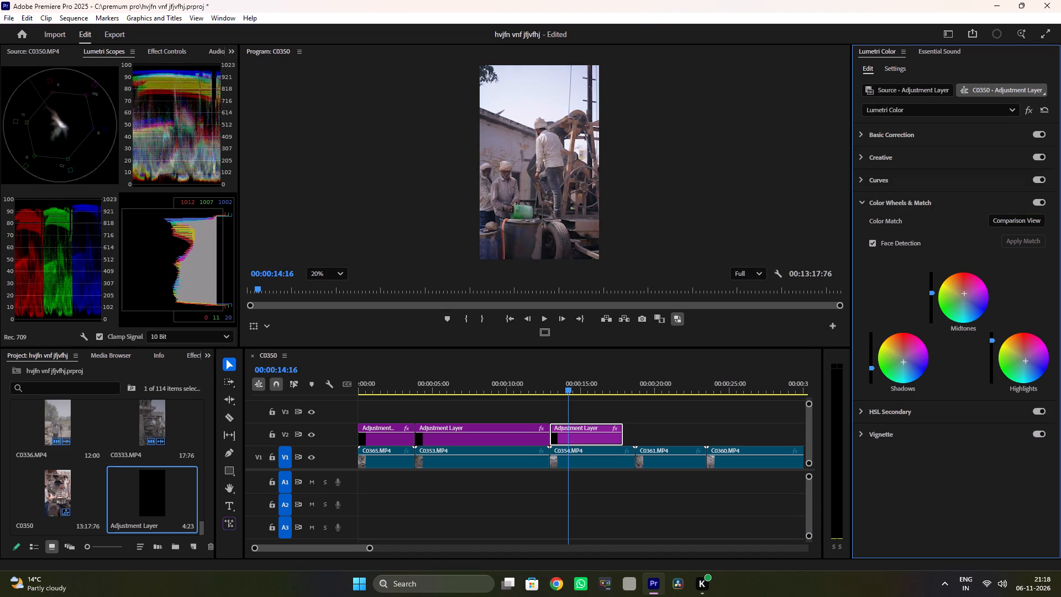
left_click_drag(867, 256, 848, 353)
Play the sequence from the start to review the grades on the C0365 and C0353 shots.
left_click(385, 382)
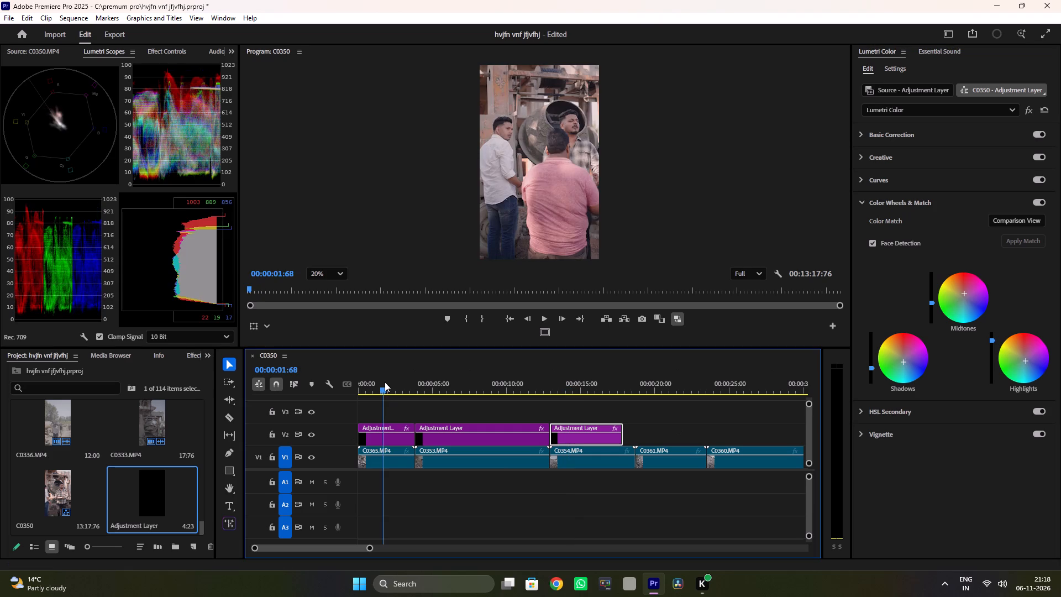
left_click_drag(385, 394, 260, 394)
key("space")
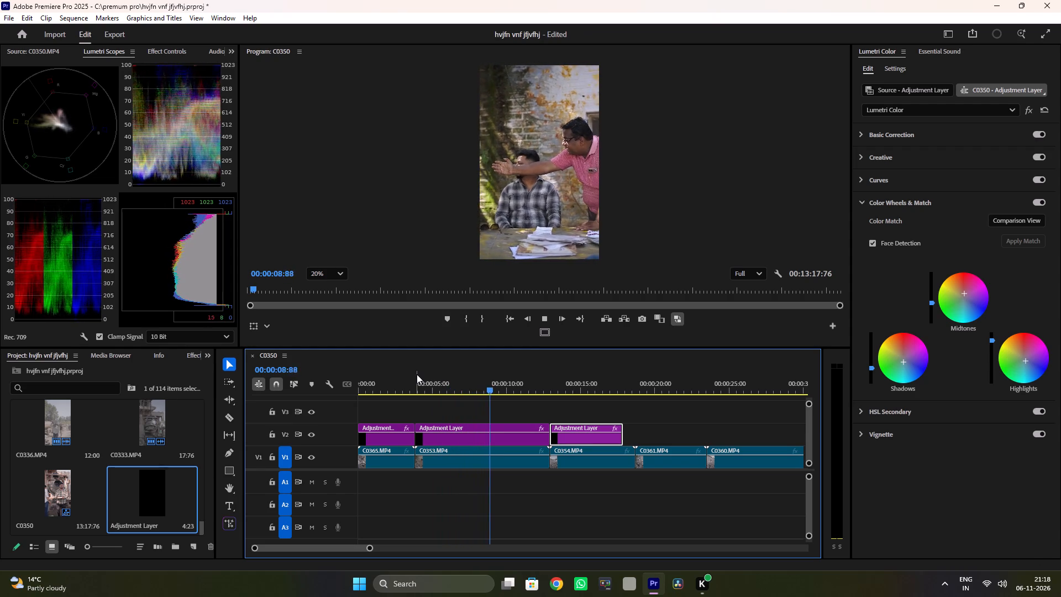
key("space")
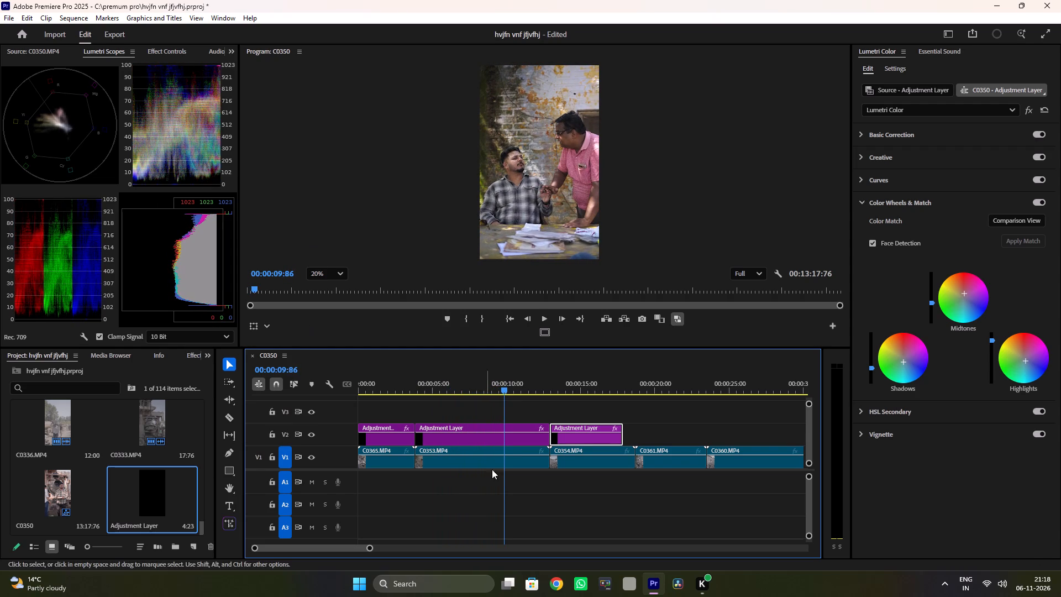
left_click(354, 394)
left_click_drag(386, 395, 386, 388)
left_click(386, 387)
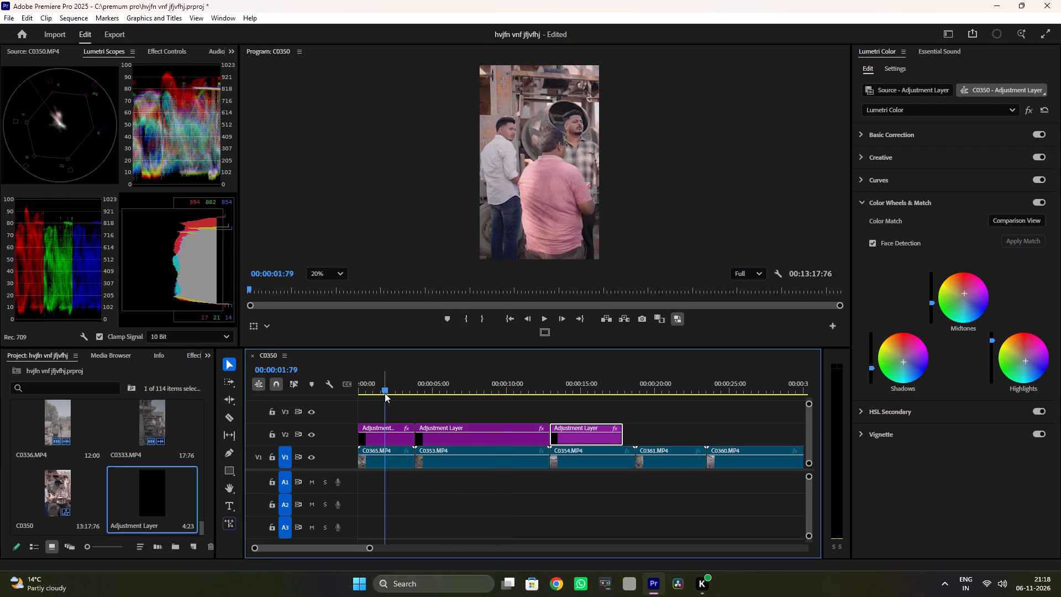
left_click_drag(385, 389, 31, 258)
key("space")
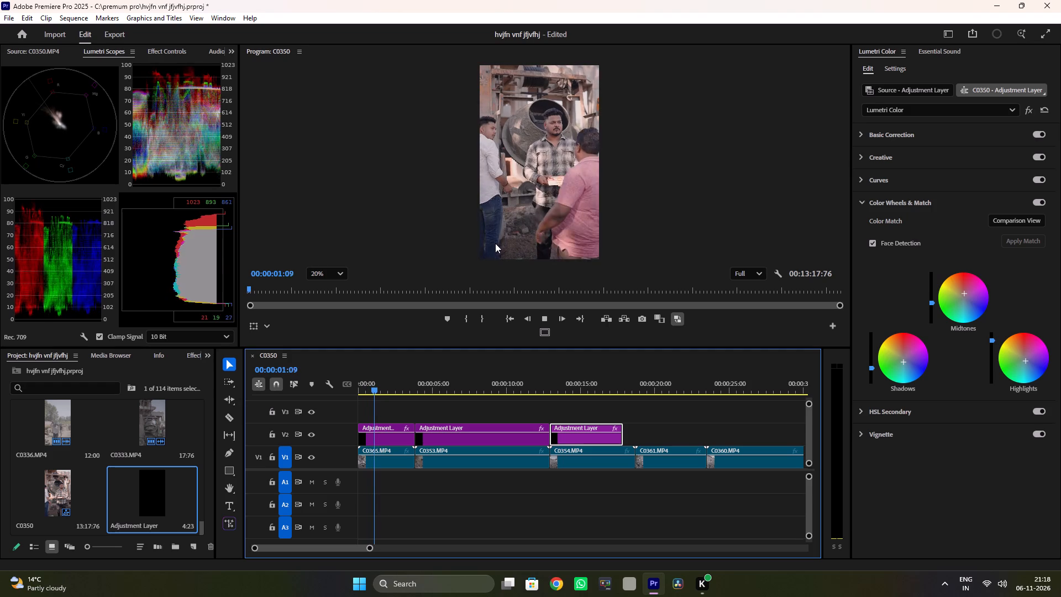
key("space")
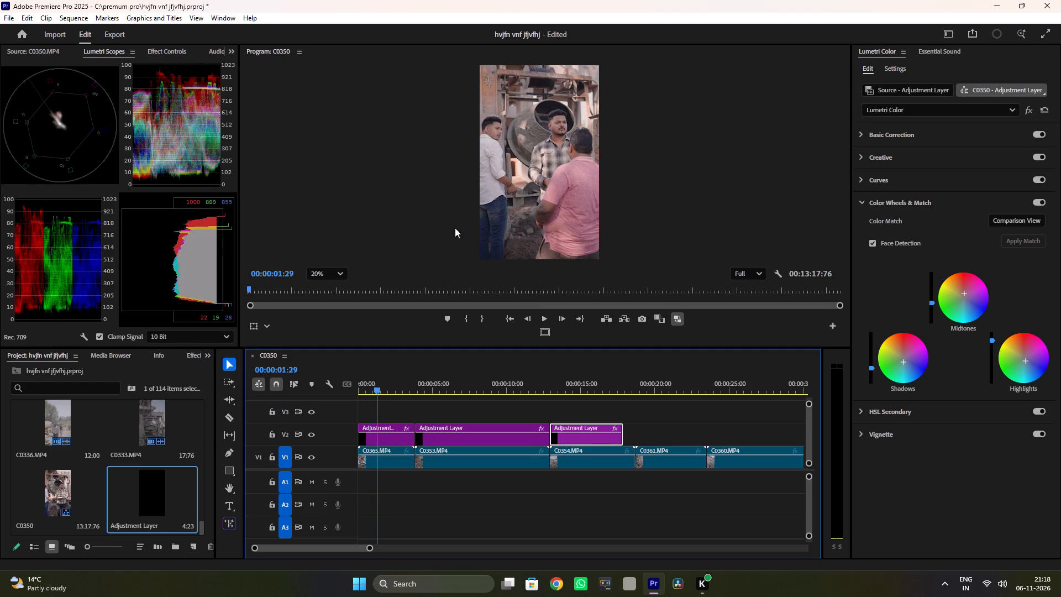
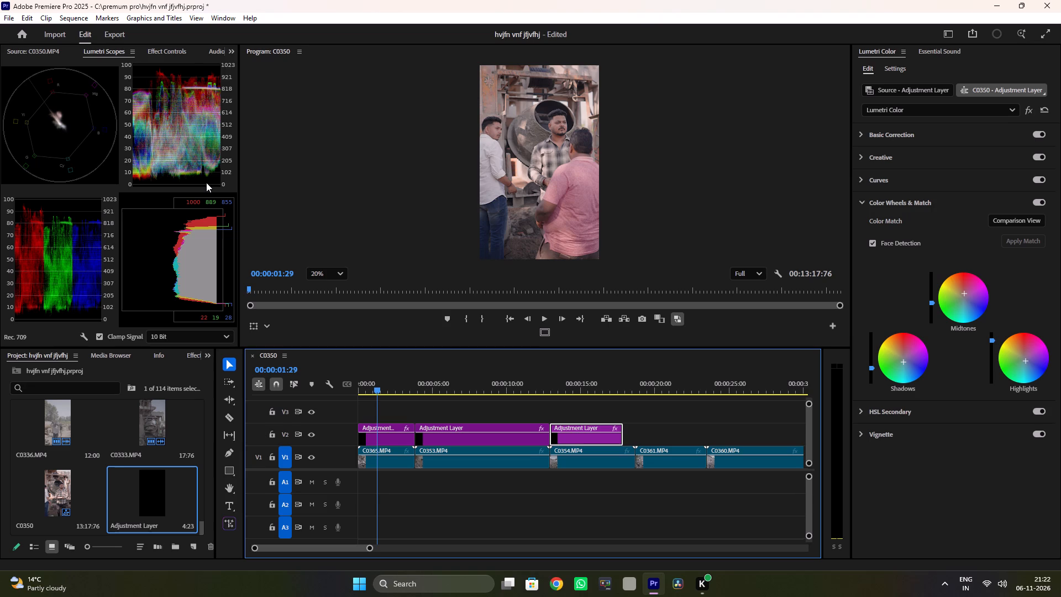
Close Premiere Pro to end the editing session on the current project.
left_click(1059, 1)
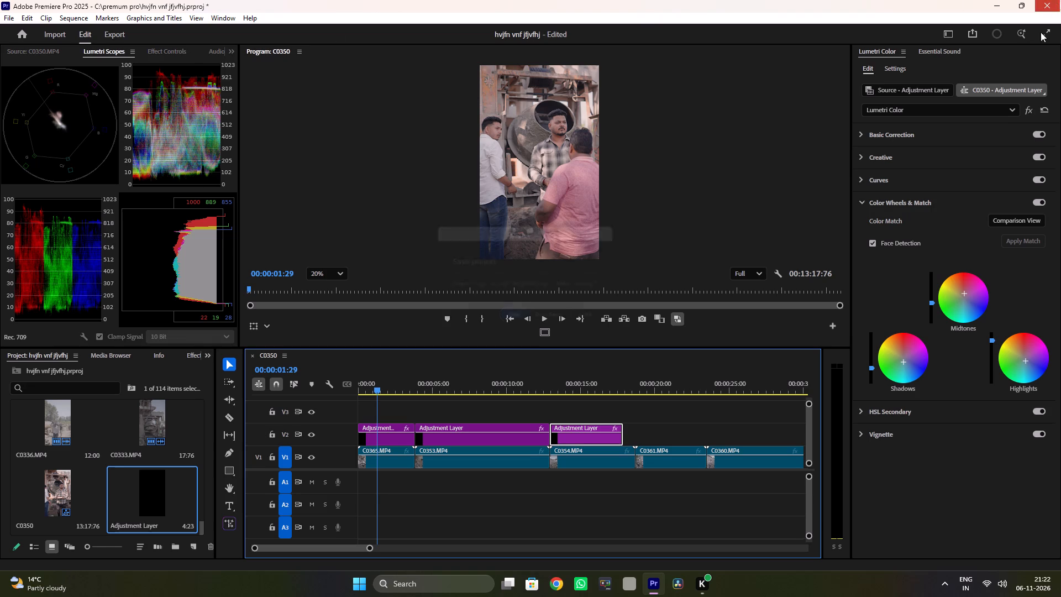